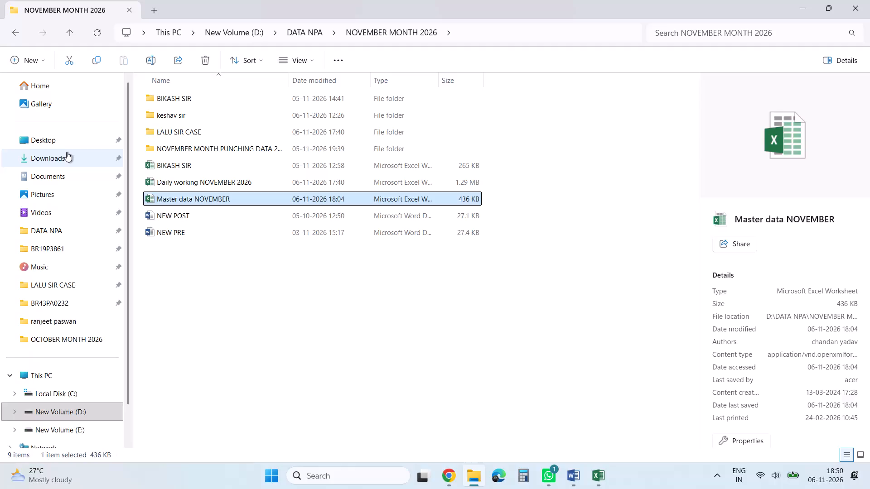
In the Downloads folder, select the twelve consecutive files from WhatsApp Image 2026-11-06 at 18.48.09 through WhatsApp Image 2026-11-05 at 20.06.12.
{"action": "left_click", "coordinate": [67, 152]}
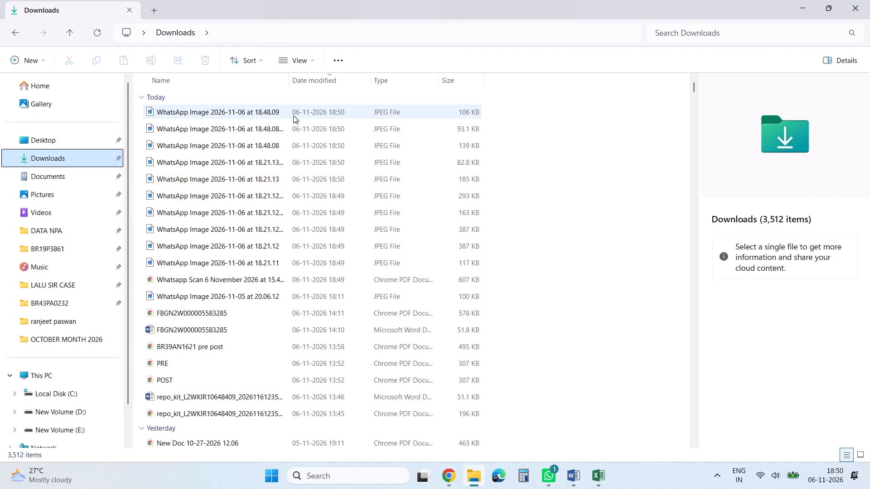
{"action": "left_click", "coordinate": [293, 115]}
{"action": "key", "text": "shift+Down"}
{"action": "key", "text": "shift+Down"}
{"action": "key", "text": "shift+Down"}
{"action": "key", "text": "shift+Down"}
{"action": "key", "text": "shift+Down"}
{"action": "key", "text": "shift+Down"}
{"action": "key", "text": "shift+Down"}
{"action": "key", "text": "shift+Down"}
{"action": "key", "text": "shift+Down"}
{"action": "key", "text": "shift+Down"}
{"action": "key", "text": "shift+Down"}
{"action": "key", "text": "shift+Down"}
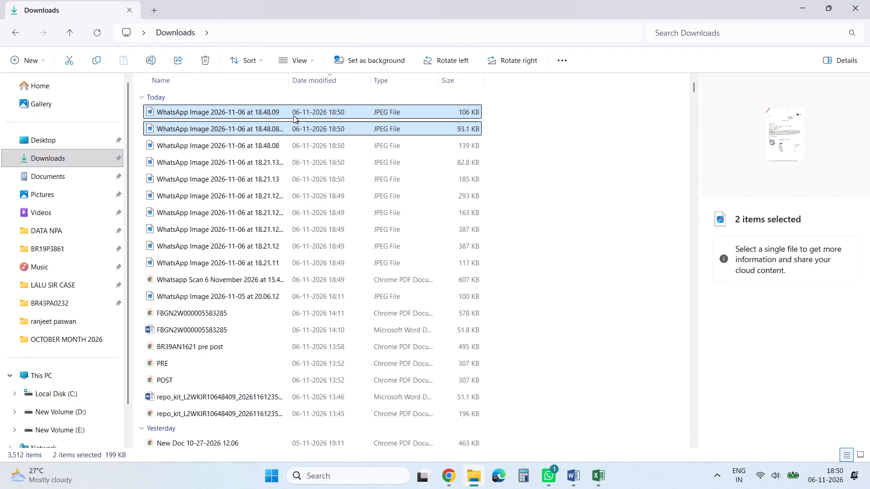
{"action": "key", "text": "shift+Up"}
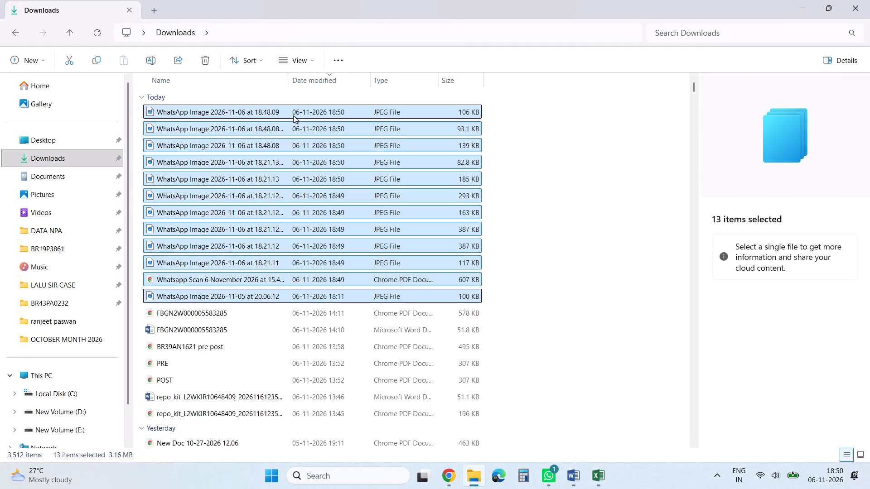
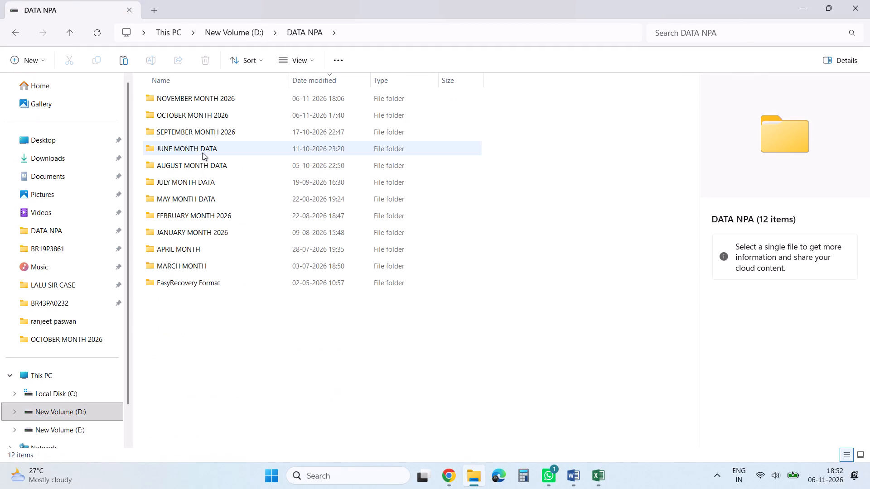
{"action": "double_click", "coordinate": [205, 98]}
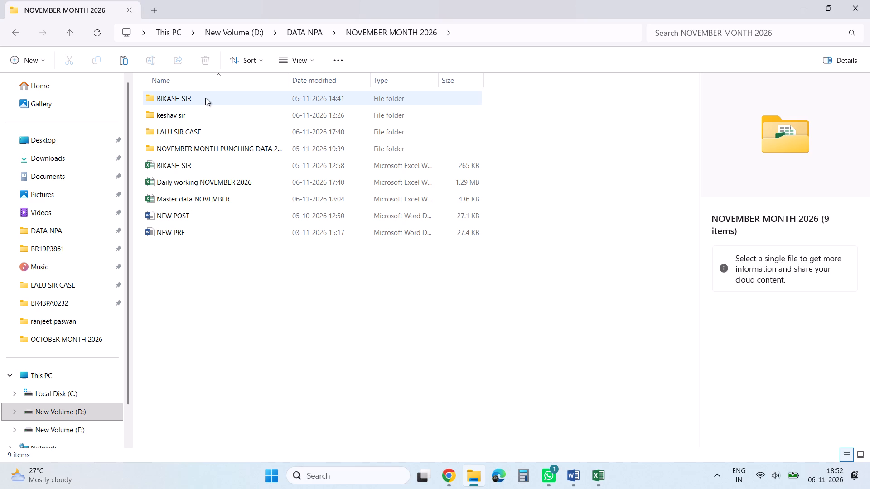
{"action": "double_click", "coordinate": [200, 146]}
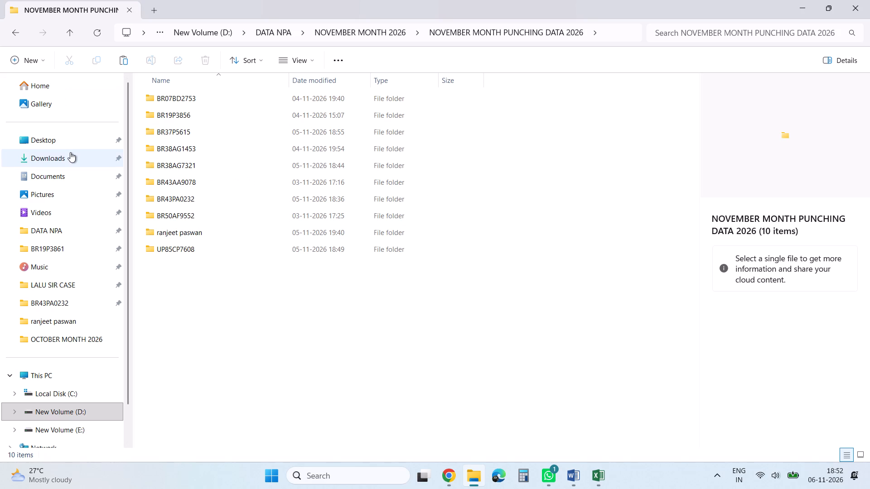
{"action": "left_click", "coordinate": [24, 51]}
{"action": "left_click", "coordinate": [35, 88]}
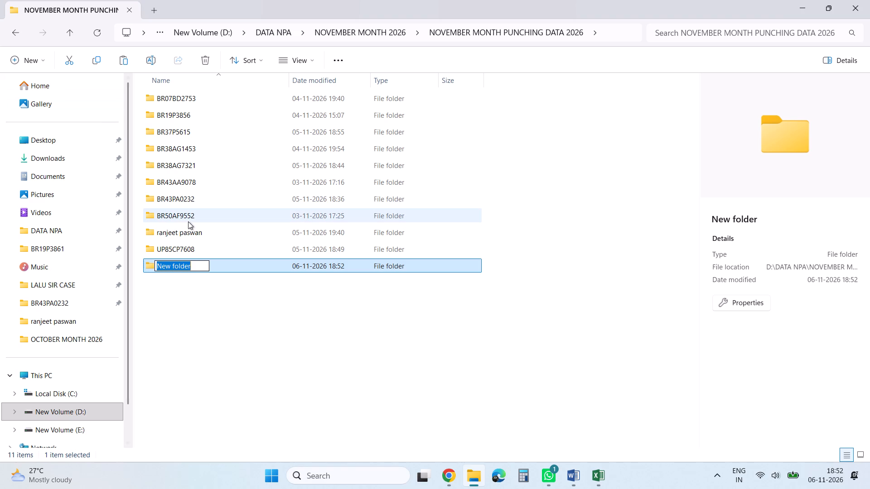
{"action": "key", "text": "BackSpace"}
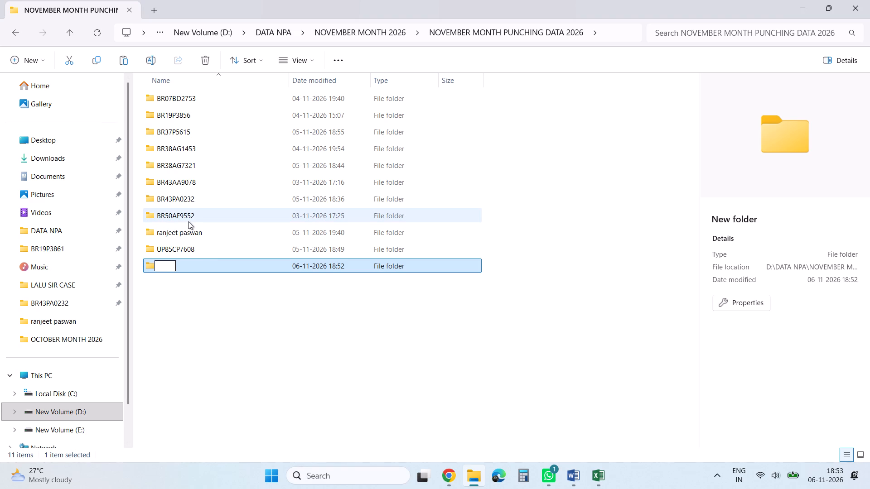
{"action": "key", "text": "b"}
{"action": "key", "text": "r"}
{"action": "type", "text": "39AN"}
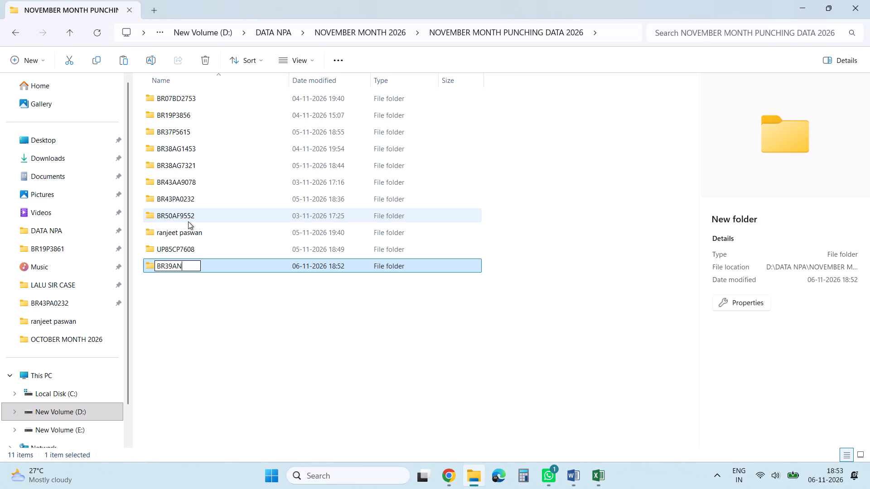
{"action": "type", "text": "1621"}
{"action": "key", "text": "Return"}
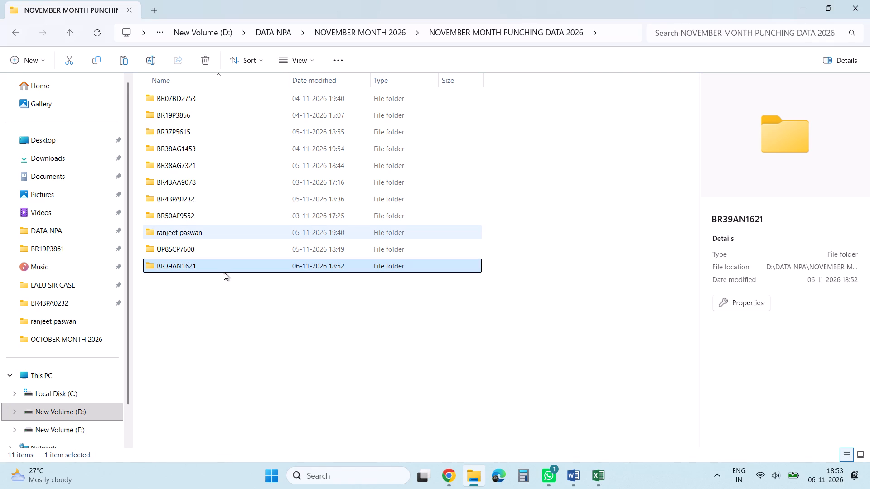
{"action": "double_click", "coordinate": [222, 267]}
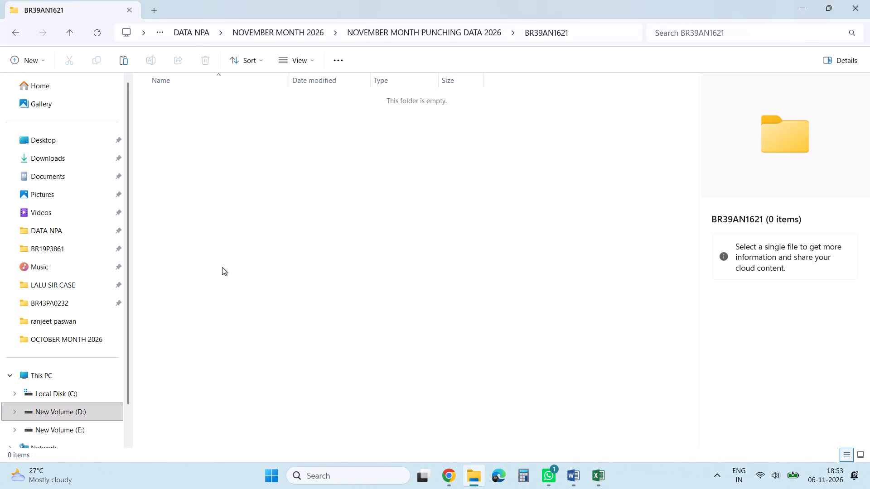
{"action": "key", "text": "ctrl+v"}
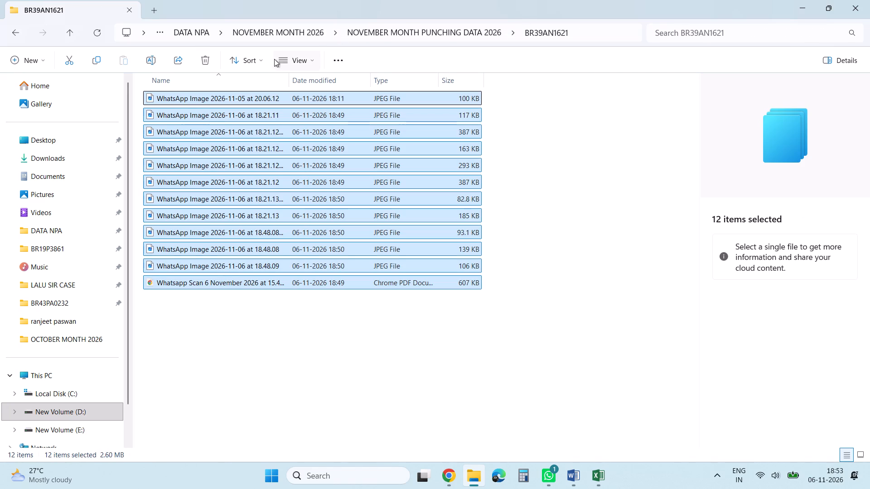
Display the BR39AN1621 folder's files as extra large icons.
{"action": "left_click", "coordinate": [285, 58]}
{"action": "left_click", "coordinate": [300, 91]}
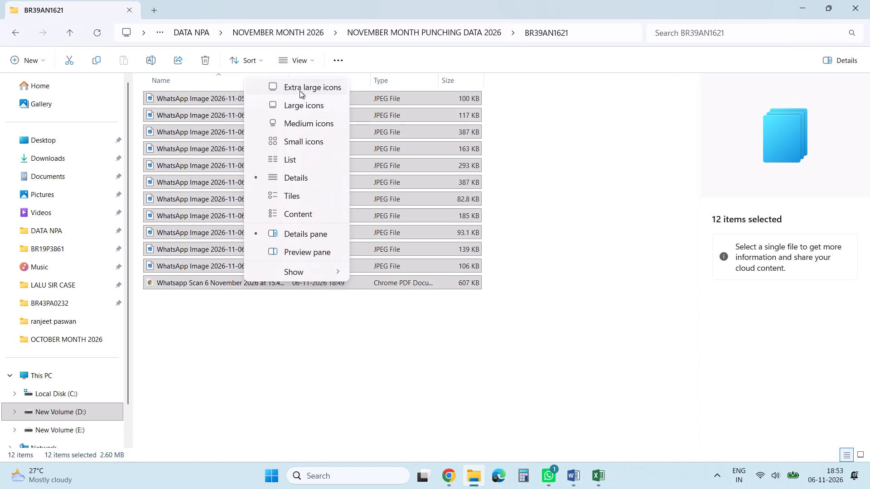
{"action": "left_click", "coordinate": [193, 148]}
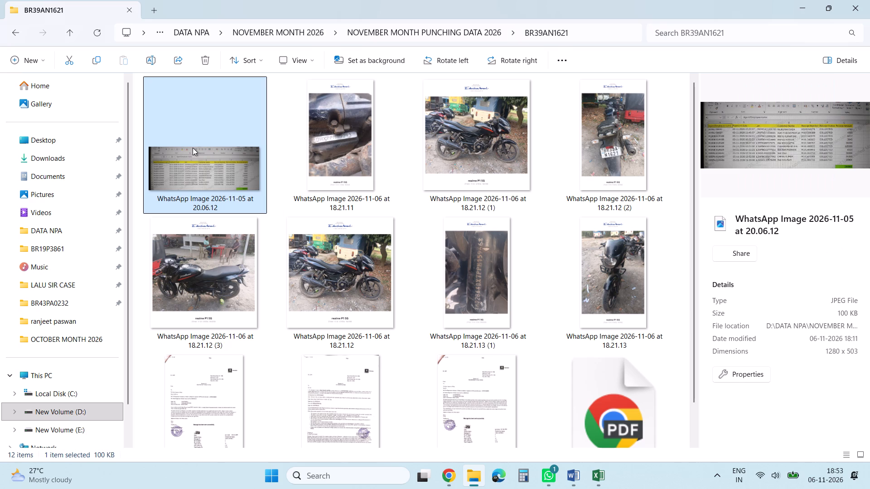
{"action": "key", "text": "ctrl+c"}
{"action": "key", "text": "ctrl+c"}
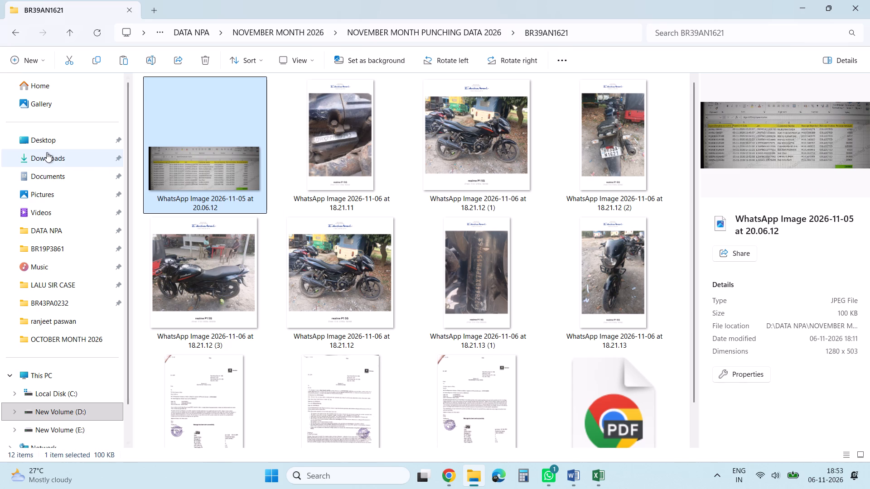
{"action": "left_click", "coordinate": [47, 152]}
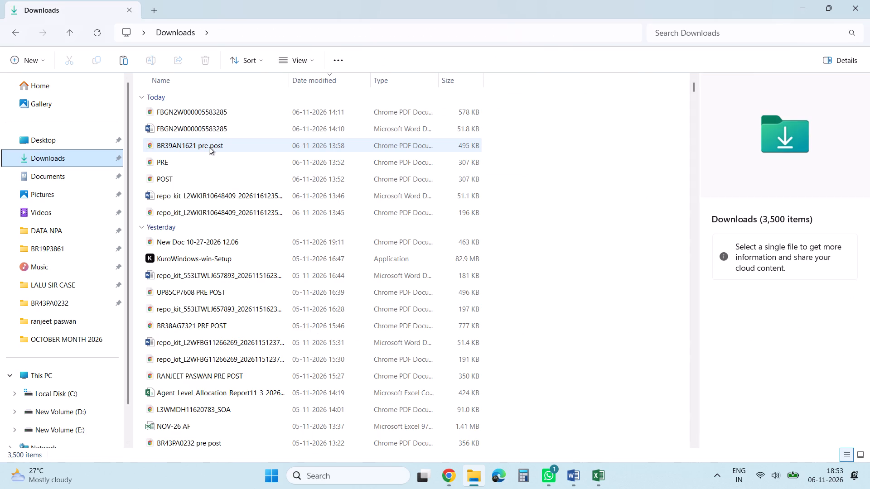
{"action": "key", "text": "ctrl+v"}
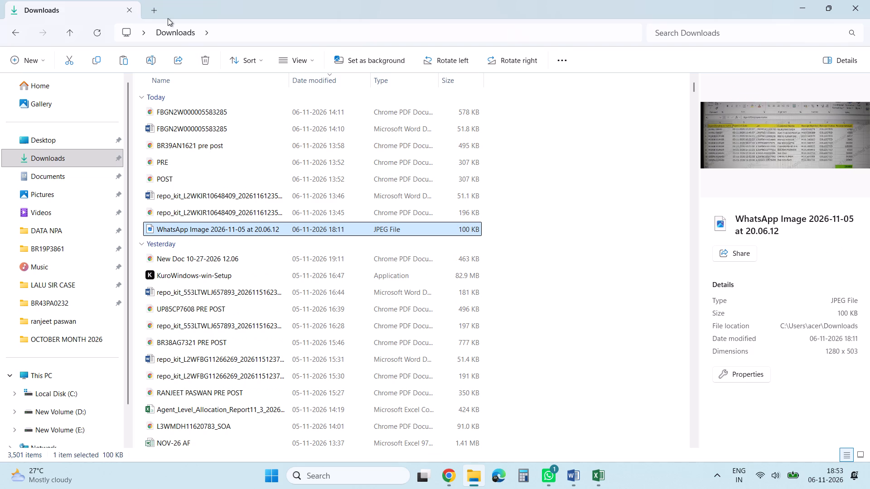
{"action": "left_click", "coordinate": [156, 7]}
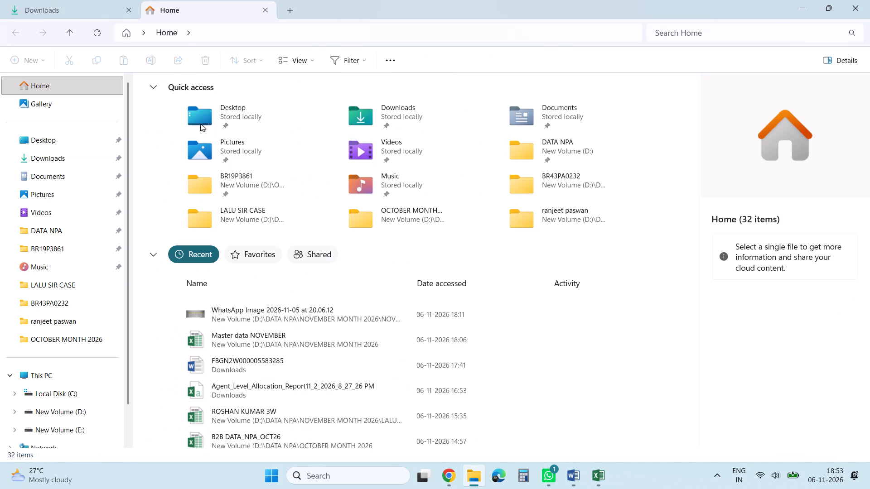
{"action": "left_click", "coordinate": [66, 230]}
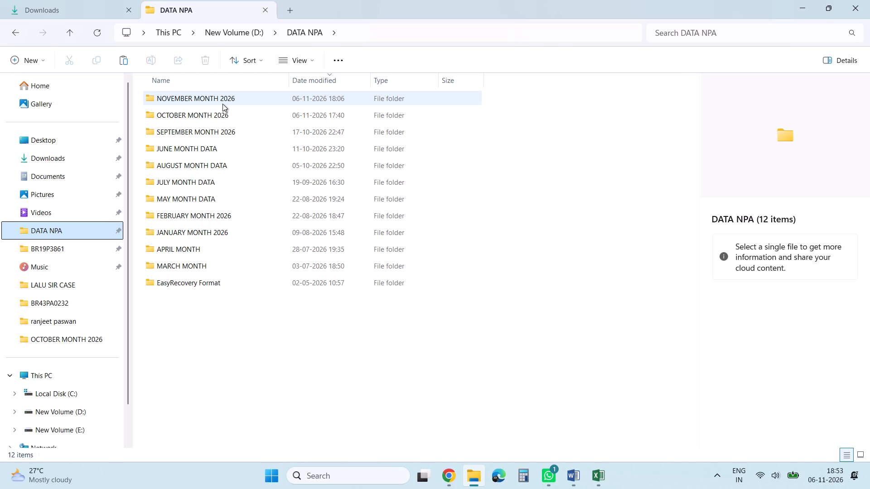
{"action": "double_click", "coordinate": [222, 104]}
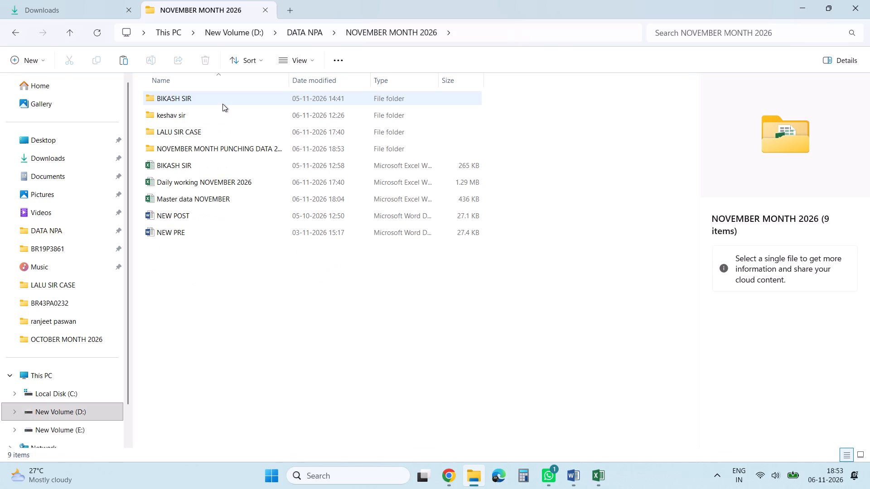
{"action": "double_click", "coordinate": [221, 143]}
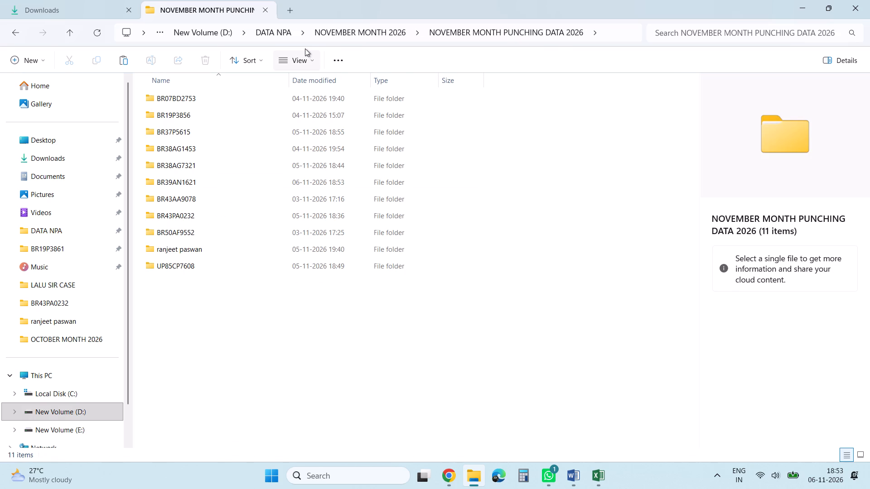
{"action": "left_click", "coordinate": [308, 84]}
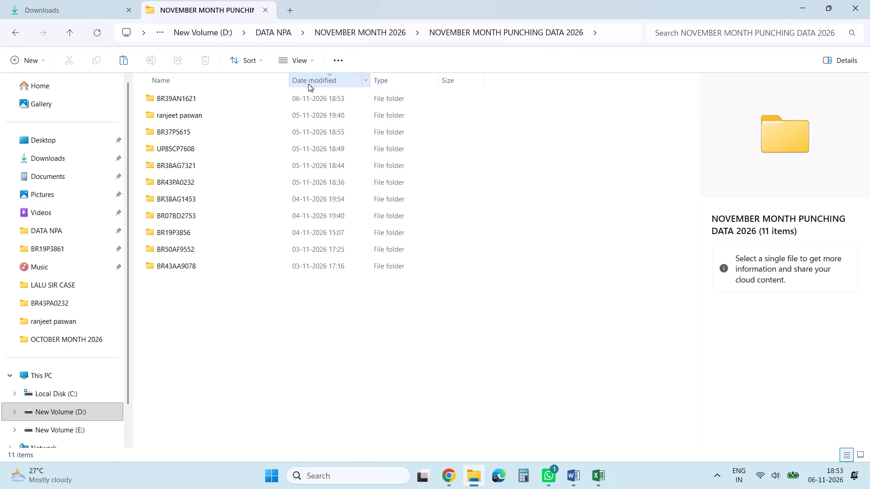
{"action": "double_click", "coordinate": [307, 99]}
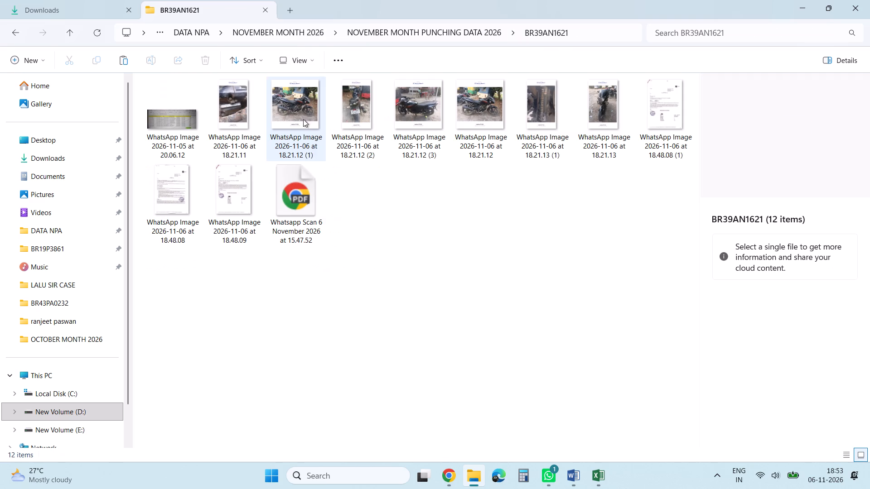
{"action": "left_click", "coordinate": [200, 134]}
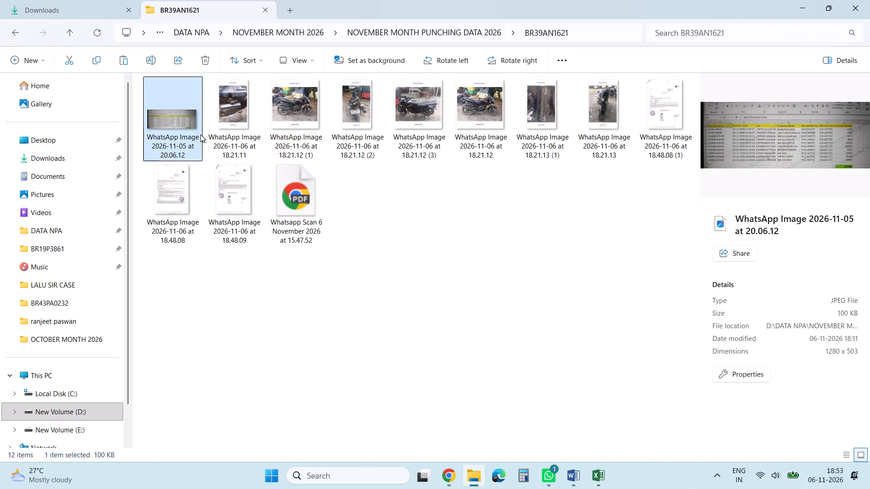
{"action": "key", "text": "Delete"}
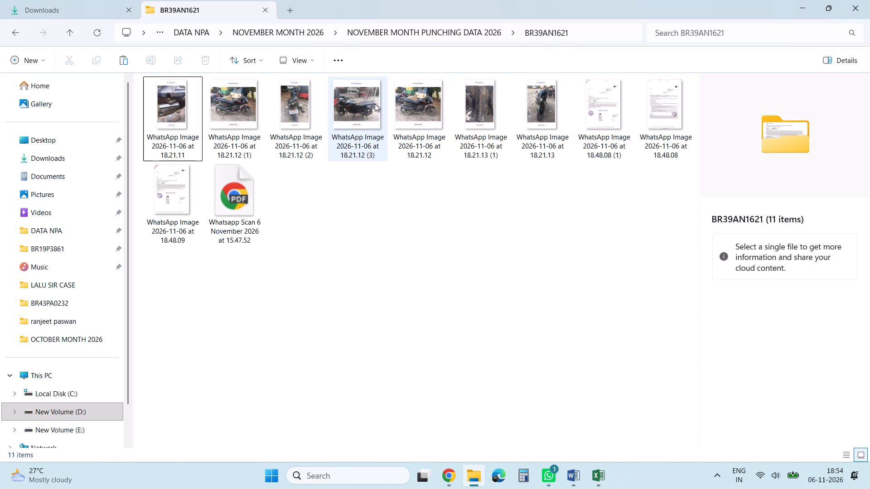
{"action": "left_click", "coordinate": [238, 112]}
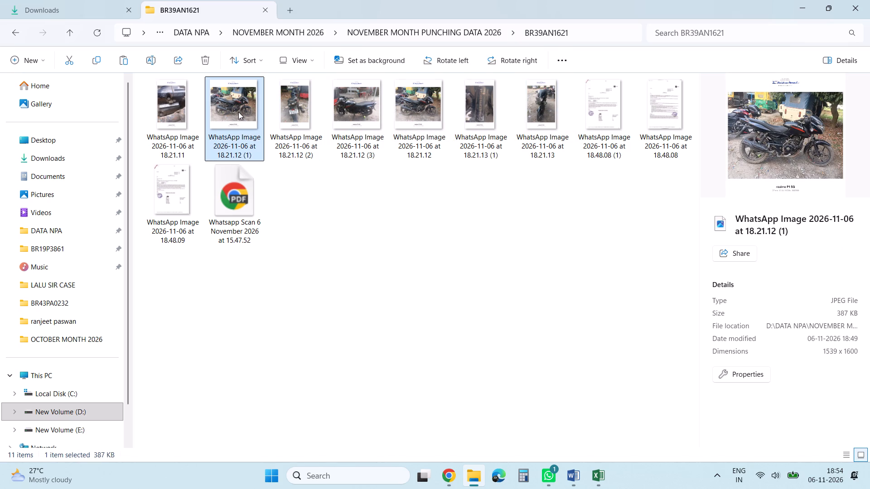
{"action": "key", "text": "Delete"}
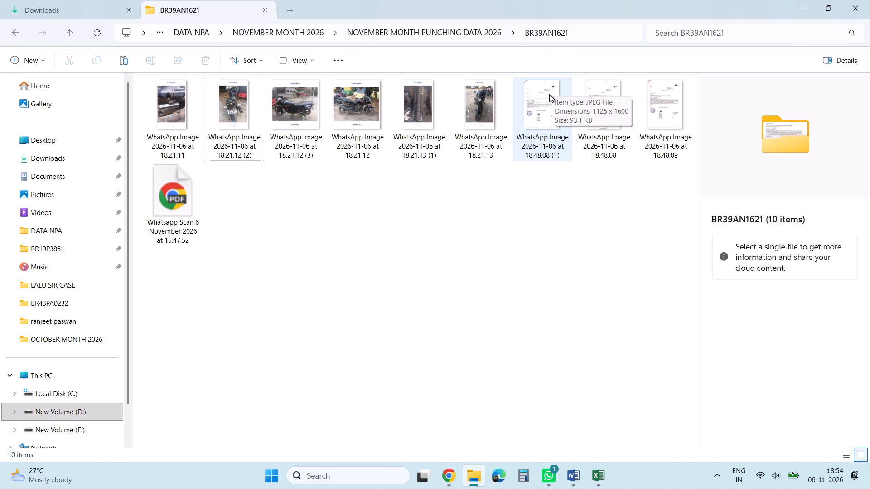
Check the letter in WhatsApp Image 2026-11-06 at 18.48.08 (1) and rename that file as PRE.
{"action": "double_click", "coordinate": [549, 94]}
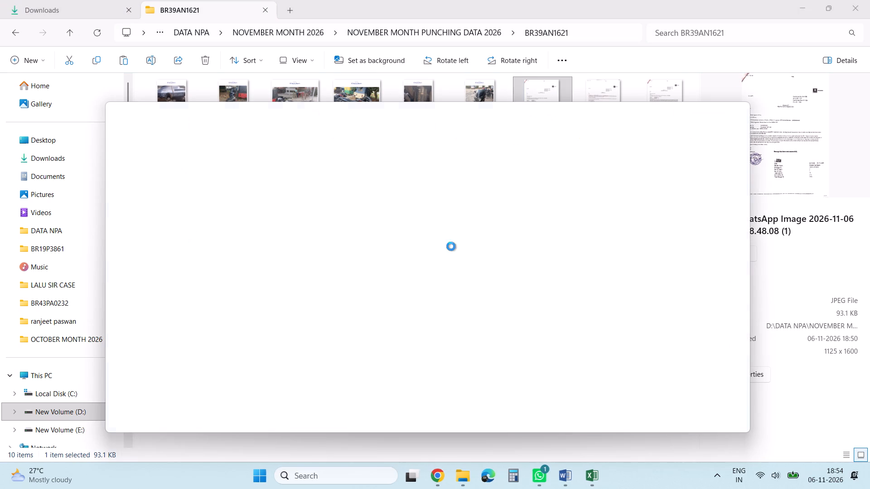
{"action": "scroll", "coordinate": [414, 239], "scroll_direction": "up", "scroll_amount": 3, "text": "ctrl"}
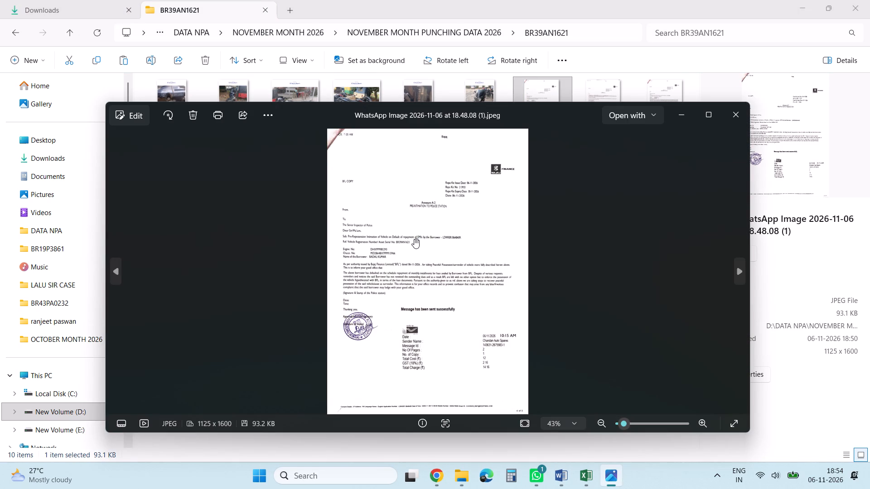
{"action": "scroll", "coordinate": [414, 239], "scroll_direction": "up", "scroll_amount": 6, "text": "ctrl"}
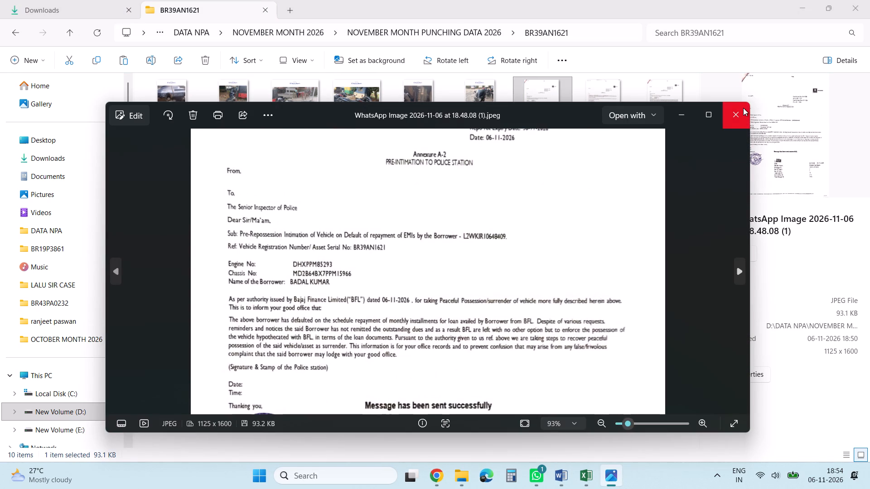
{"action": "left_click", "coordinate": [742, 110]}
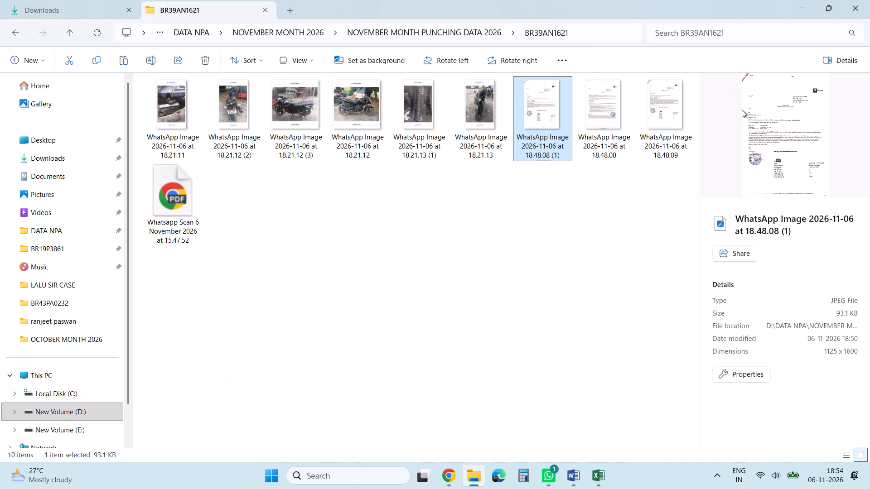
{"action": "key", "text": "F2"}
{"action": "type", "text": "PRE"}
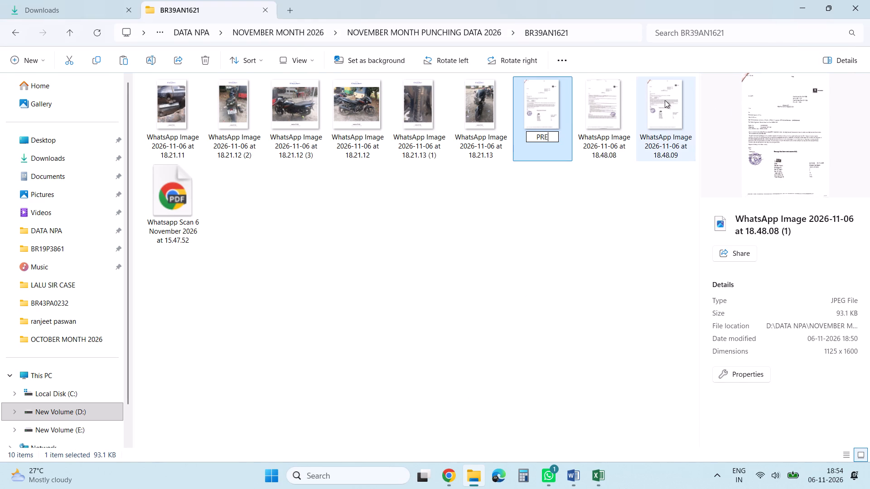
Check the letter in WhatsApp Image 2026-11-06 at 18.48.09 and rename that file as POST.
{"action": "double_click", "coordinate": [659, 98]}
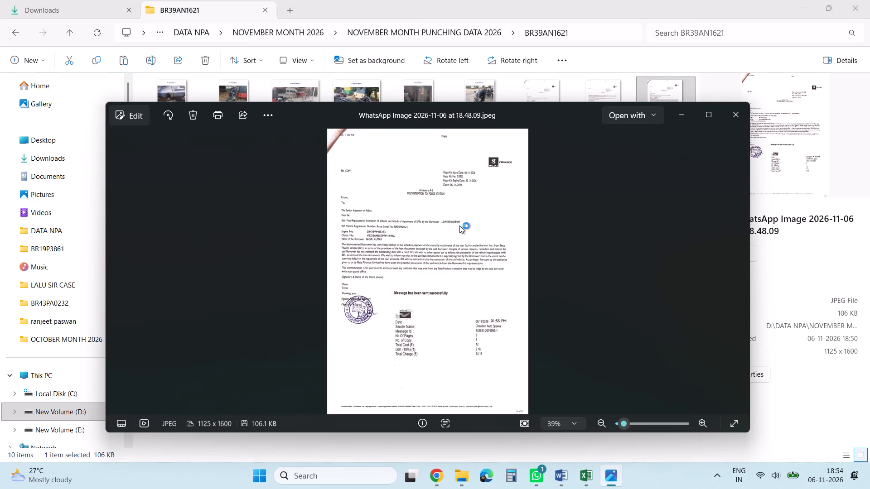
{"action": "scroll", "coordinate": [459, 225], "scroll_direction": "up", "scroll_amount": 7, "text": "ctrl"}
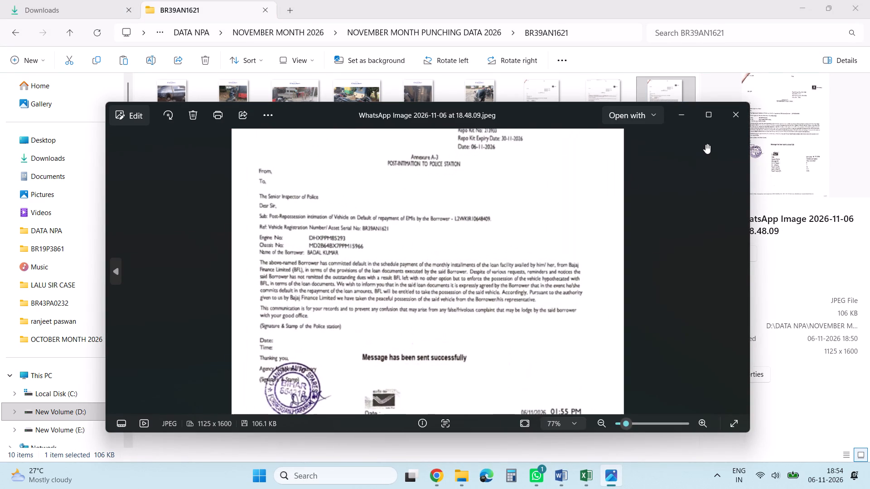
{"action": "left_click", "coordinate": [741, 116]}
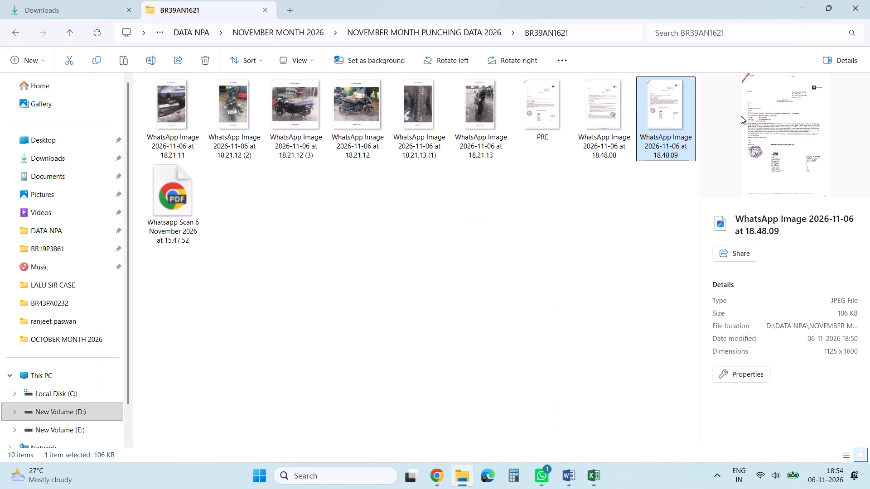
{"action": "key", "text": "F2"}
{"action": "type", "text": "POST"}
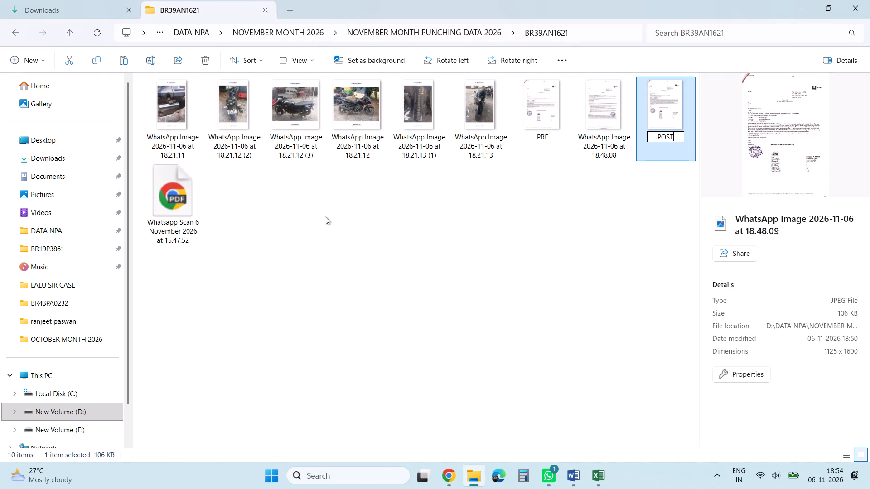
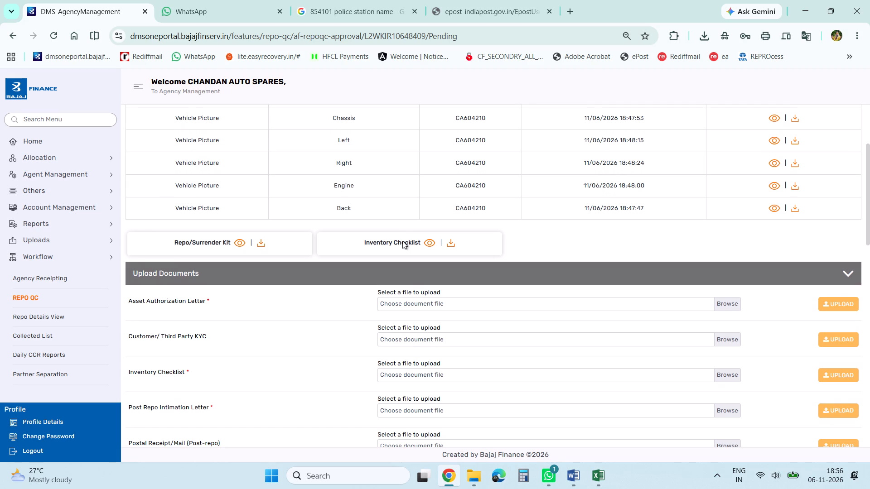
{"action": "scroll", "coordinate": [402, 241], "scroll_direction": "down", "scroll_amount": 1}
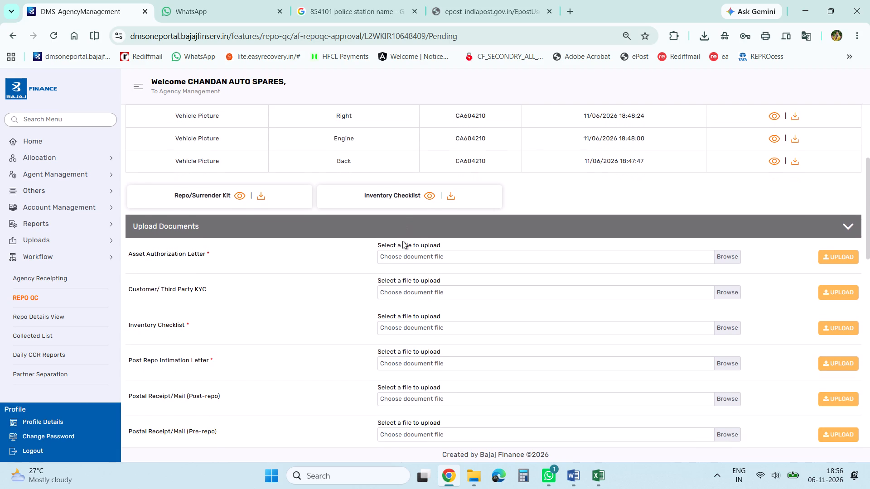
{"action": "scroll", "coordinate": [442, 249], "scroll_direction": "down", "scroll_amount": 1}
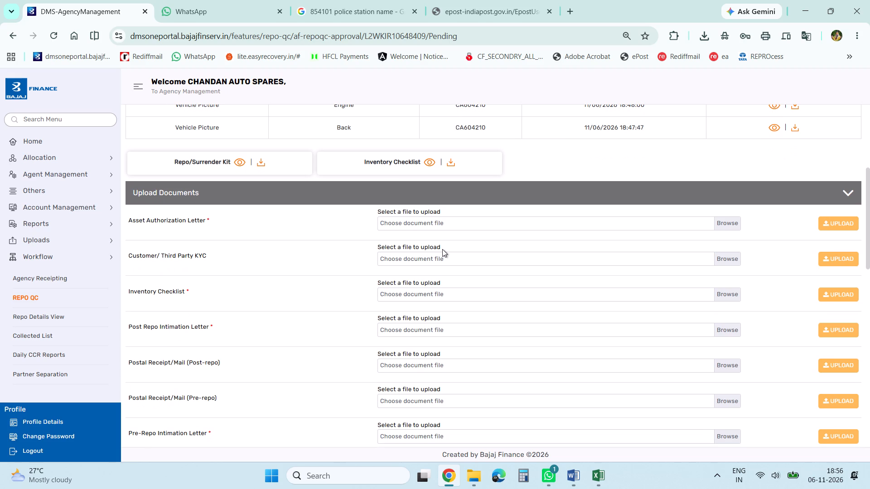
{"action": "left_click", "coordinate": [724, 223]}
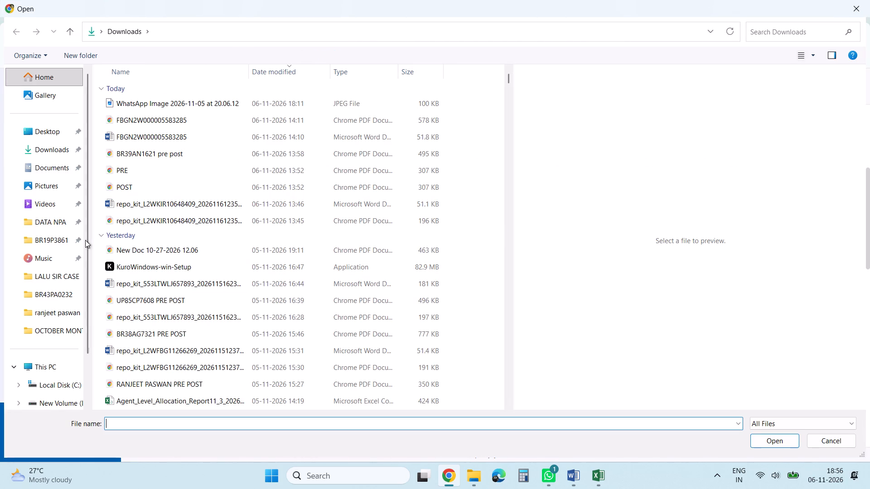
{"action": "left_click", "coordinate": [52, 217]}
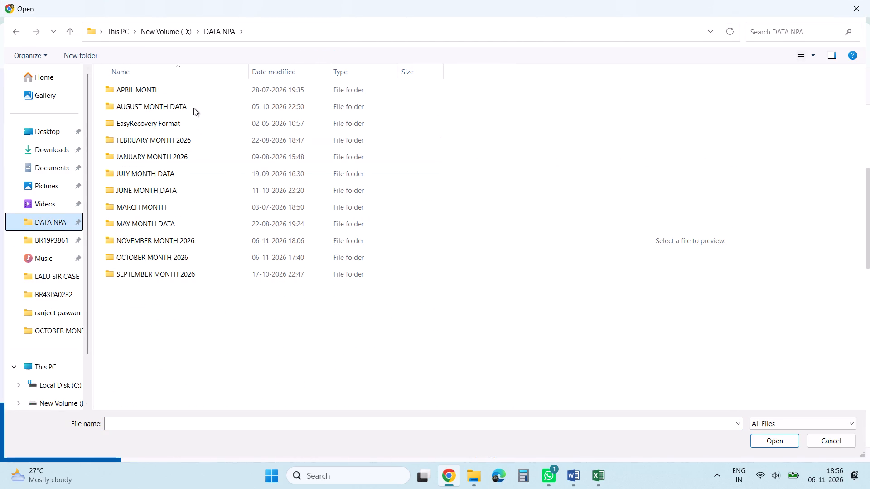
{"action": "double_click", "coordinate": [186, 247]}
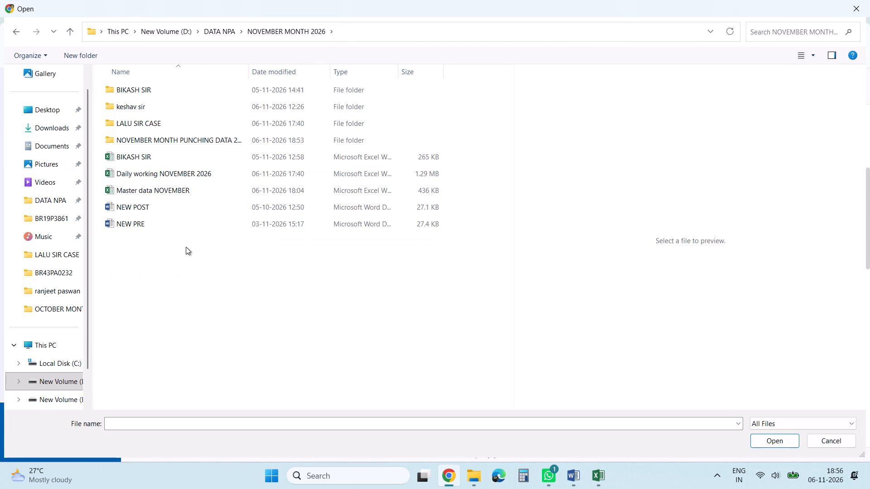
{"action": "double_click", "coordinate": [188, 141]}
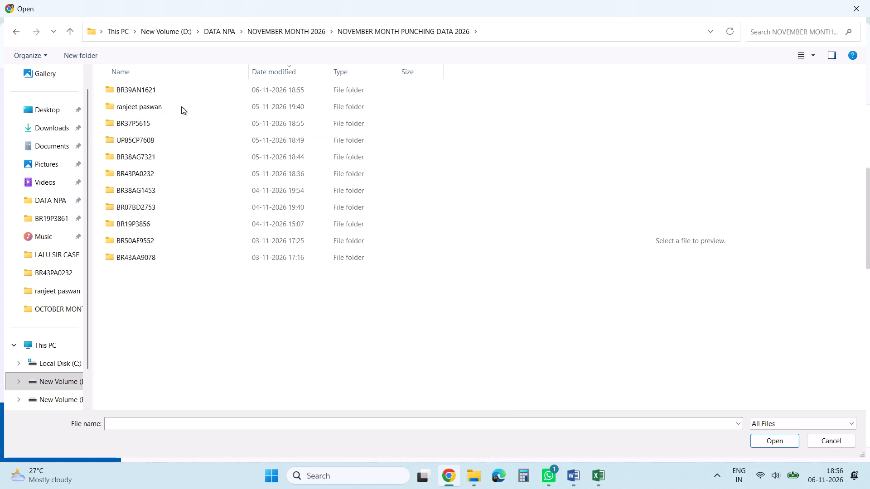
{"action": "double_click", "coordinate": [288, 86]}
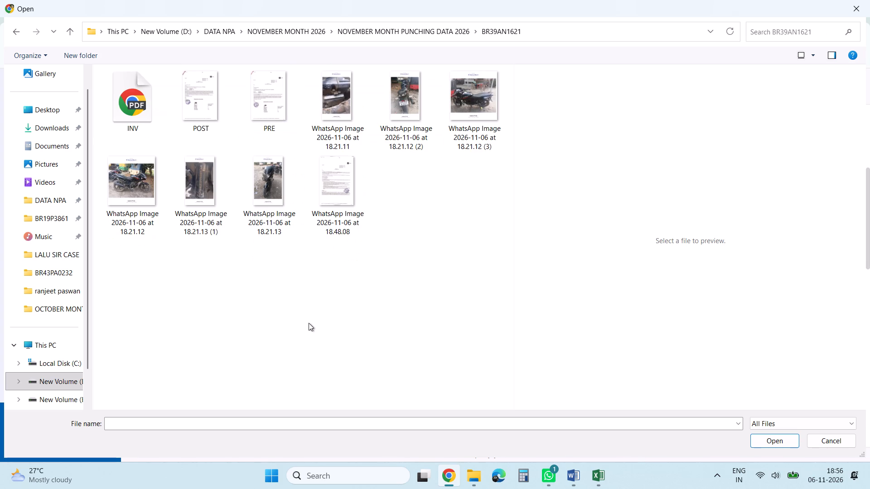
{"action": "left_click", "coordinate": [335, 206]}
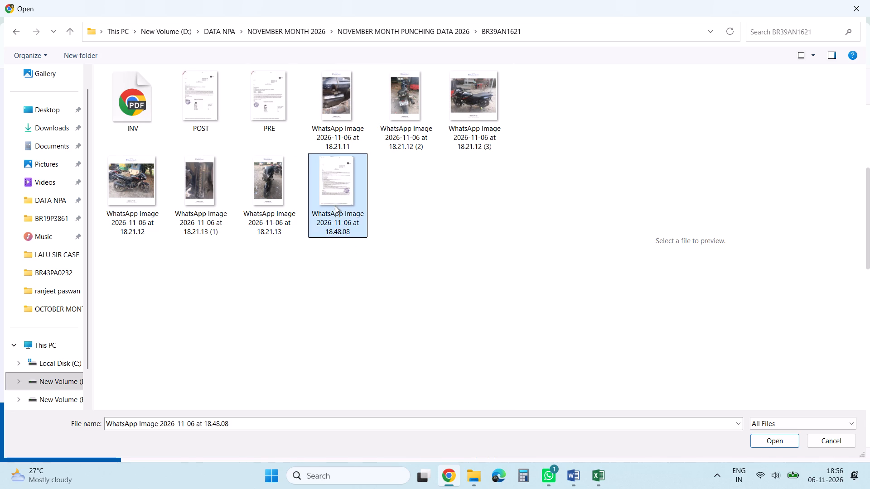
{"action": "left_click", "coordinate": [786, 441]}
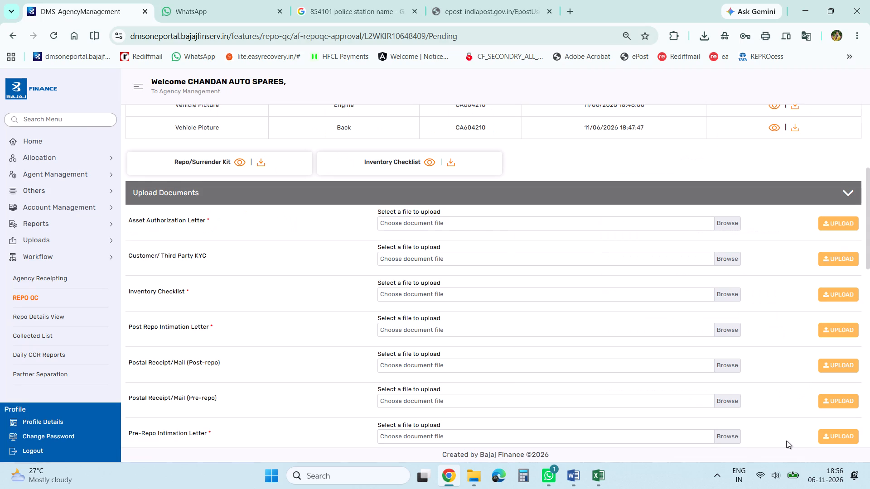
{"action": "left_click", "coordinate": [841, 225]}
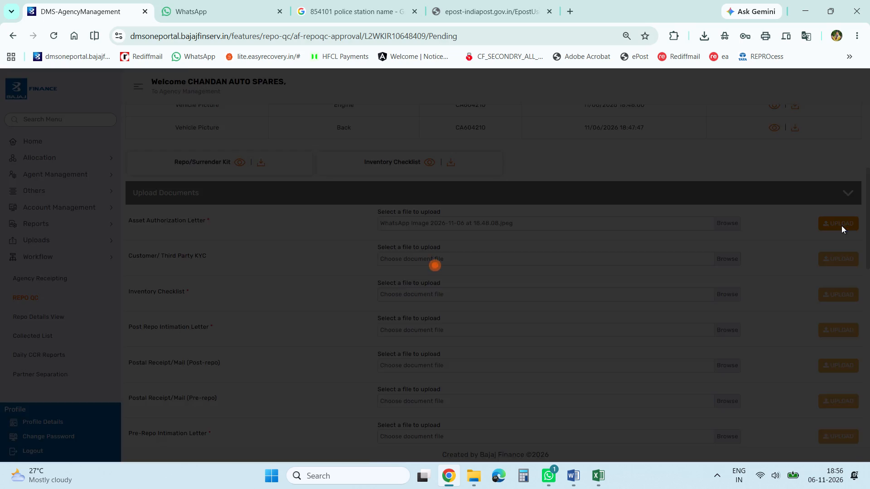
{"action": "left_click", "coordinate": [729, 298]}
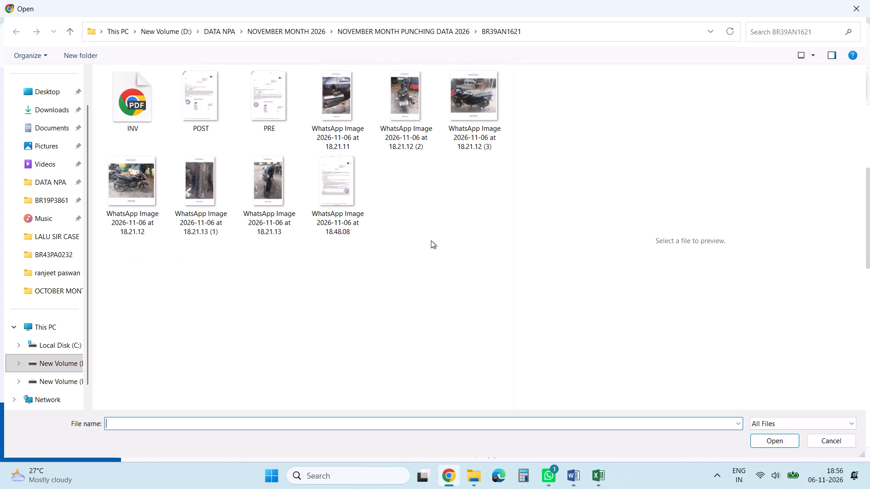
{"action": "left_click", "coordinate": [134, 100]}
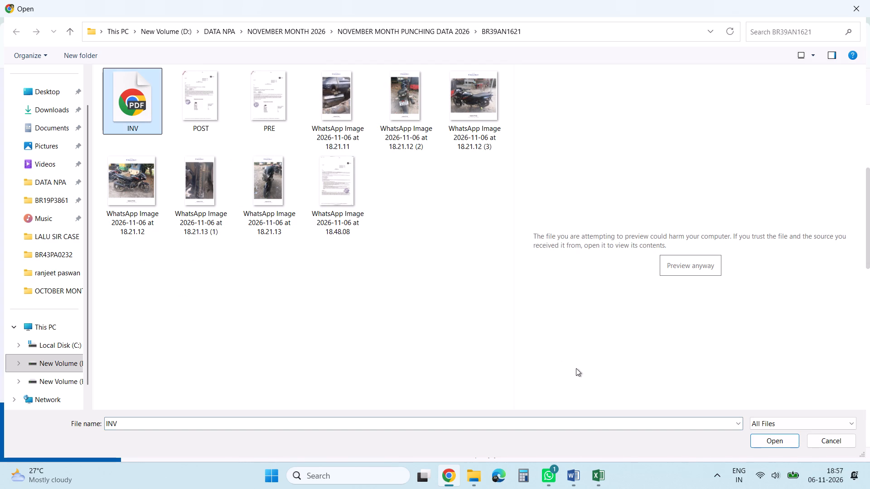
{"action": "left_click", "coordinate": [771, 443]}
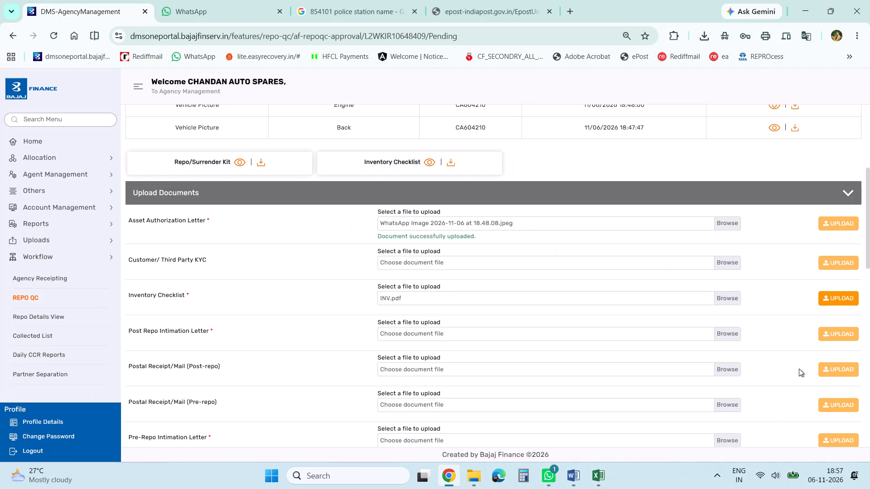
Upload the selected INV.pdf as the Inventory Checklist.
{"action": "left_click", "coordinate": [827, 297]}
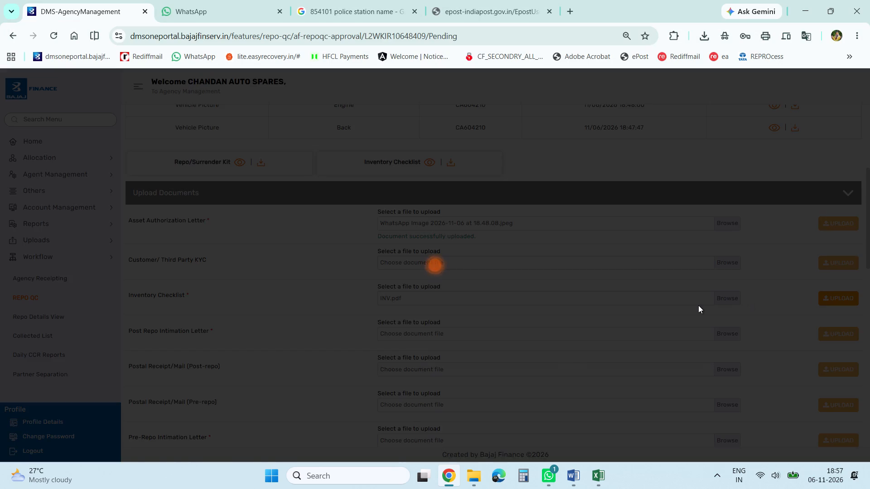
{"action": "scroll", "coordinate": [698, 305], "scroll_direction": "down", "scroll_amount": 1}
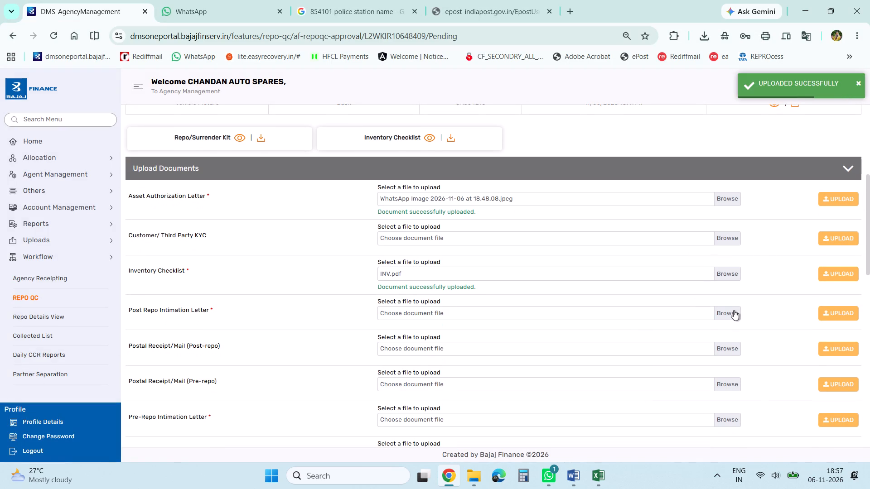
{"action": "left_click", "coordinate": [734, 312]}
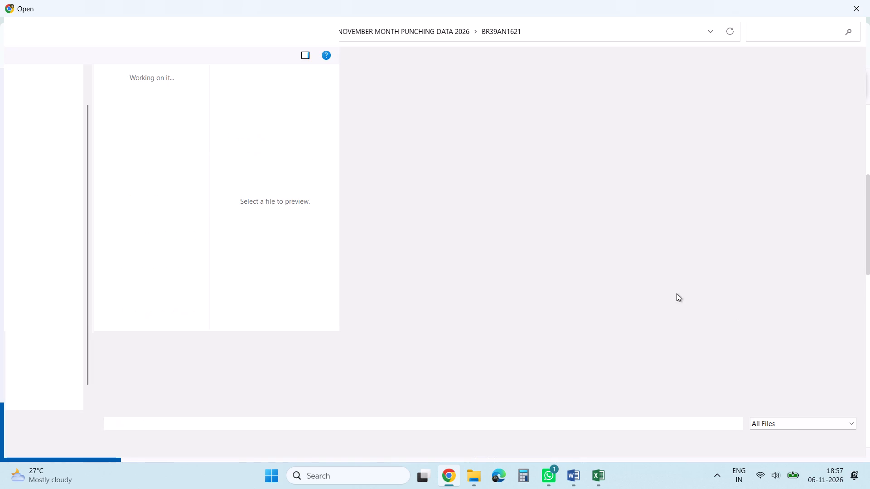
{"action": "left_click", "coordinate": [195, 84]}
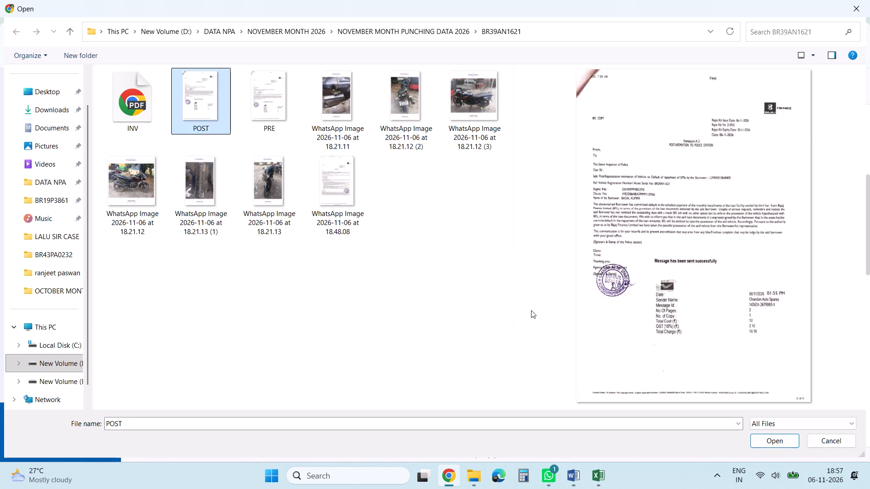
{"action": "left_click", "coordinate": [778, 443]}
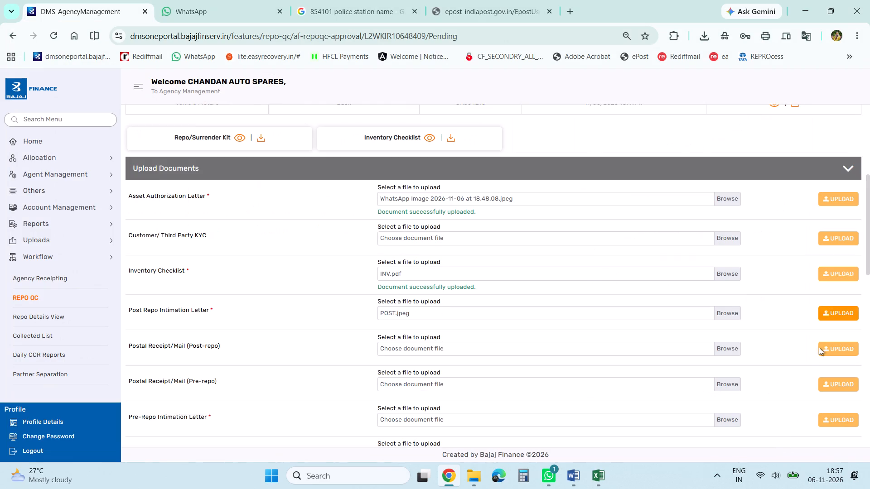
{"action": "left_click", "coordinate": [843, 314]}
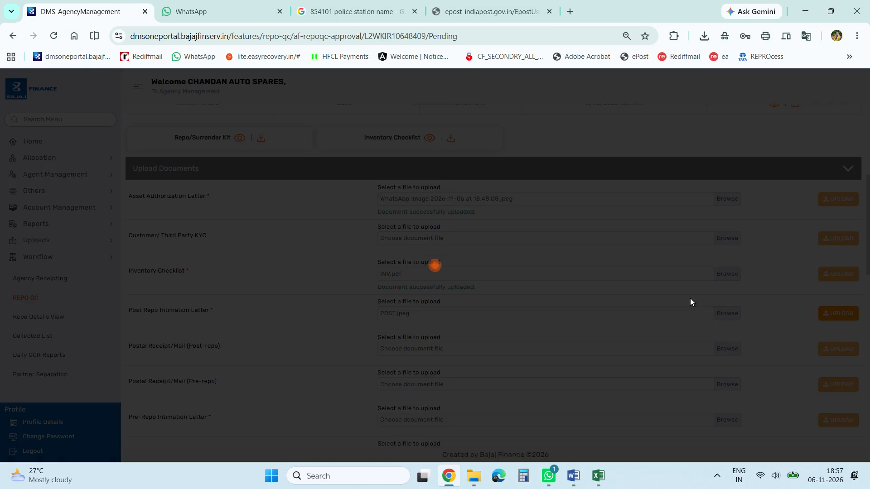
{"action": "scroll", "coordinate": [690, 298], "scroll_direction": "down", "scroll_amount": 2}
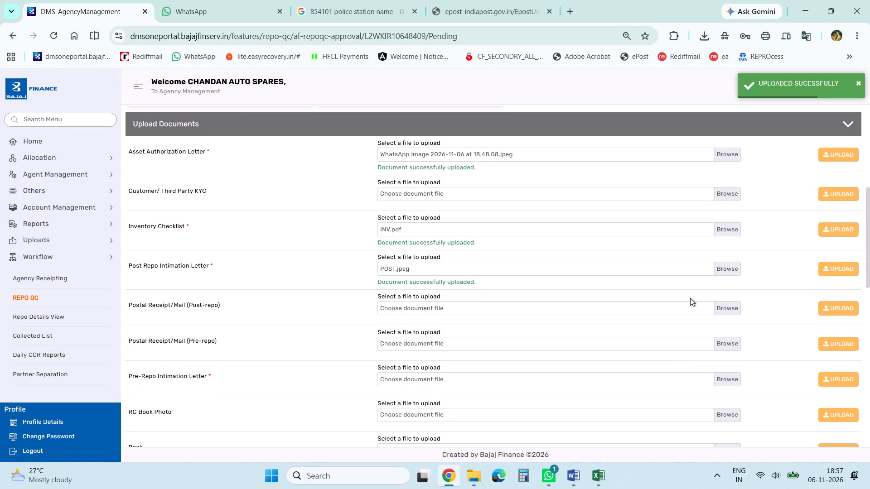
{"action": "left_click", "coordinate": [726, 381]}
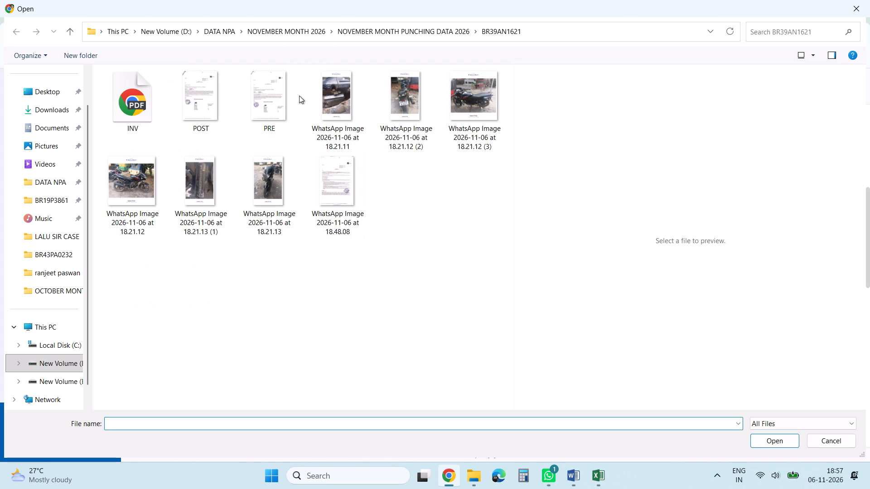
{"action": "left_click", "coordinate": [284, 86]}
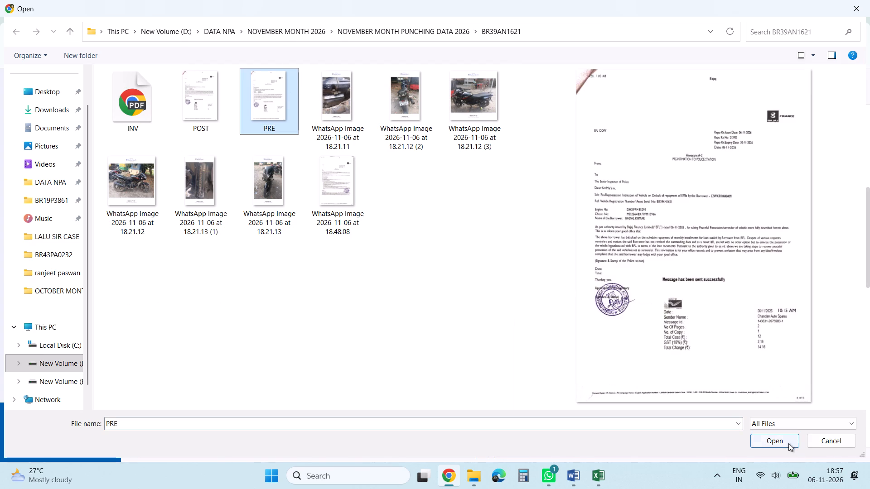
{"action": "left_click", "coordinate": [787, 442]}
{"action": "left_click", "coordinate": [835, 378]}
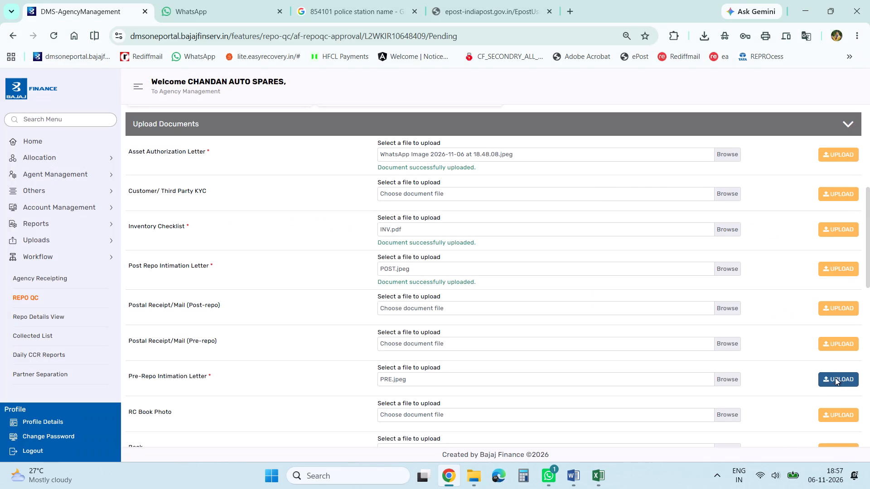
{"action": "scroll", "coordinate": [630, 379], "scroll_direction": "down", "scroll_amount": 1}
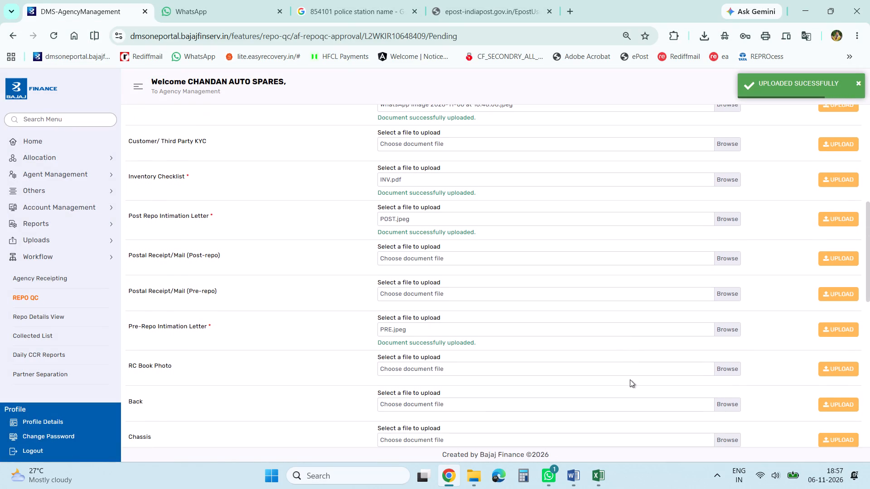
{"action": "left_click", "coordinate": [727, 404]}
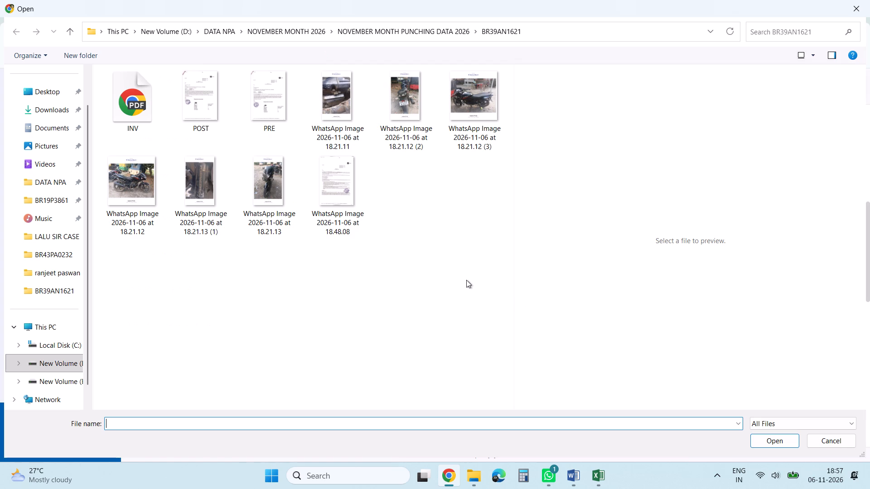
{"action": "left_click", "coordinate": [412, 93]}
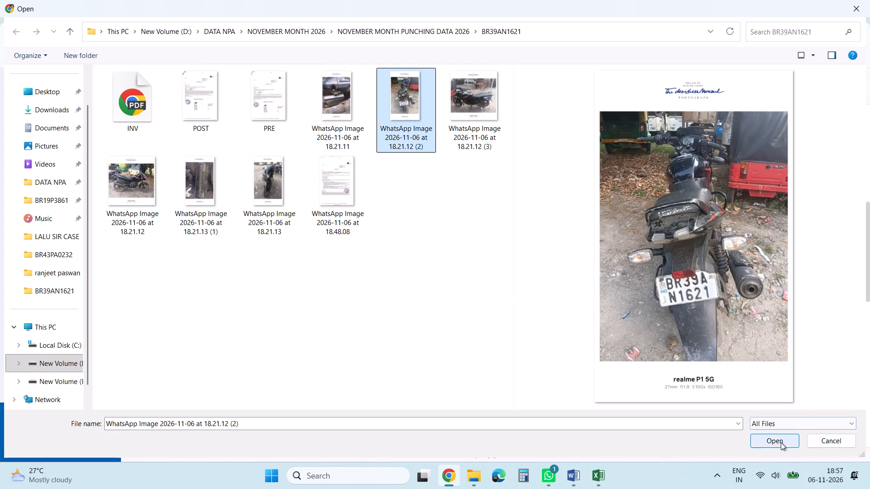
{"action": "left_click", "coordinate": [781, 441]}
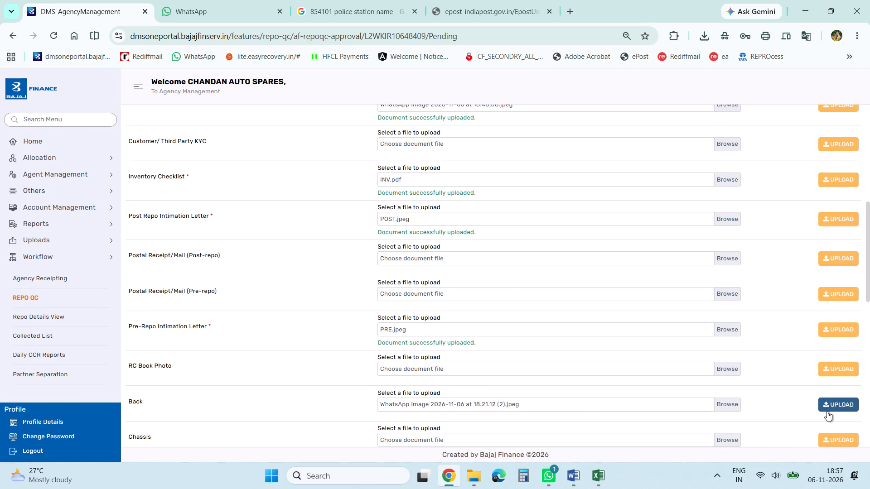
{"action": "left_click", "coordinate": [842, 403]}
Upload WhatsApp Image 2026-11-06 at 18.21.13 (1), the chassis number photo, as the Chassis document.
{"action": "scroll", "coordinate": [700, 387], "scroll_direction": "down", "scroll_amount": 1}
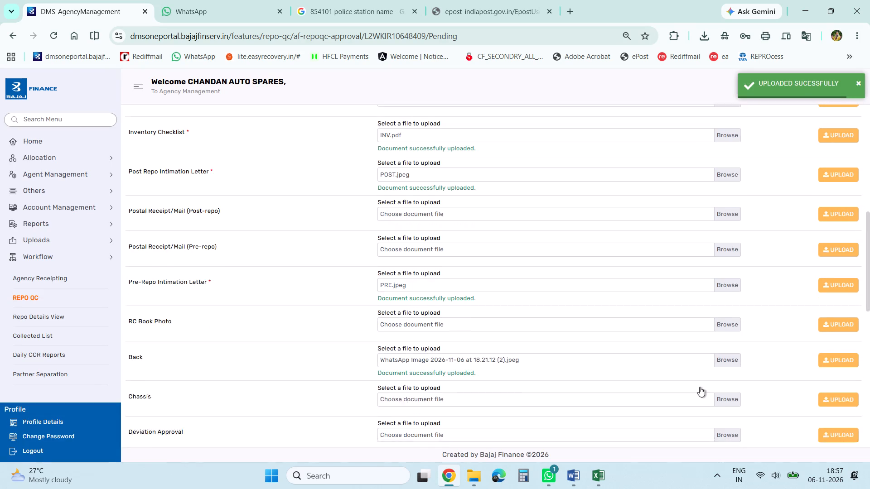
{"action": "scroll", "coordinate": [700, 387], "scroll_direction": "down", "scroll_amount": 1}
{"action": "left_click", "coordinate": [731, 376]}
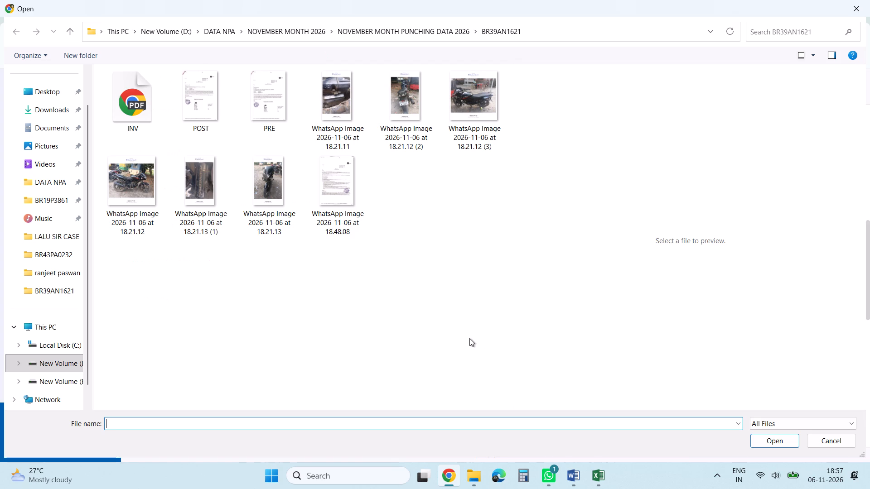
{"action": "left_click", "coordinate": [168, 197]}
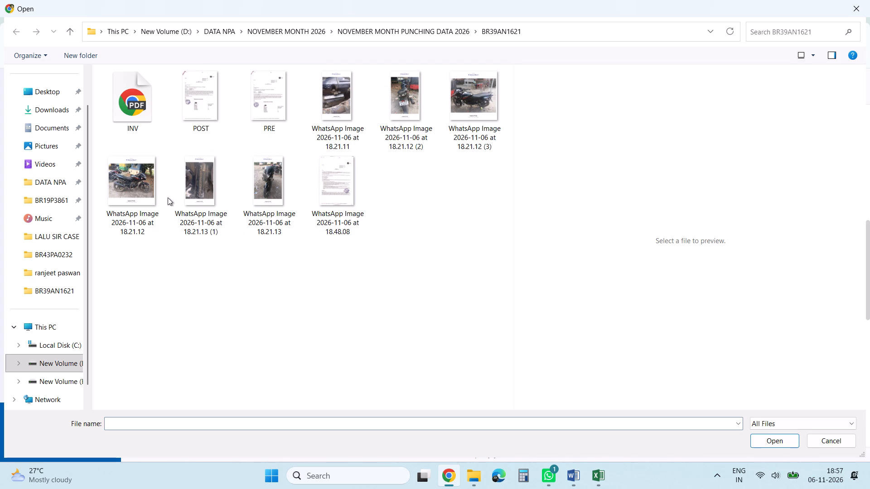
{"action": "left_click", "coordinate": [189, 196]}
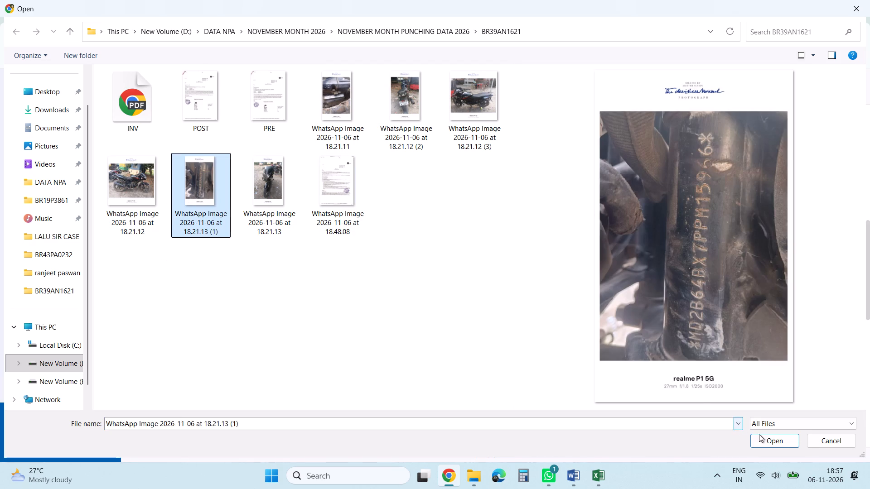
{"action": "left_click", "coordinate": [768, 438]}
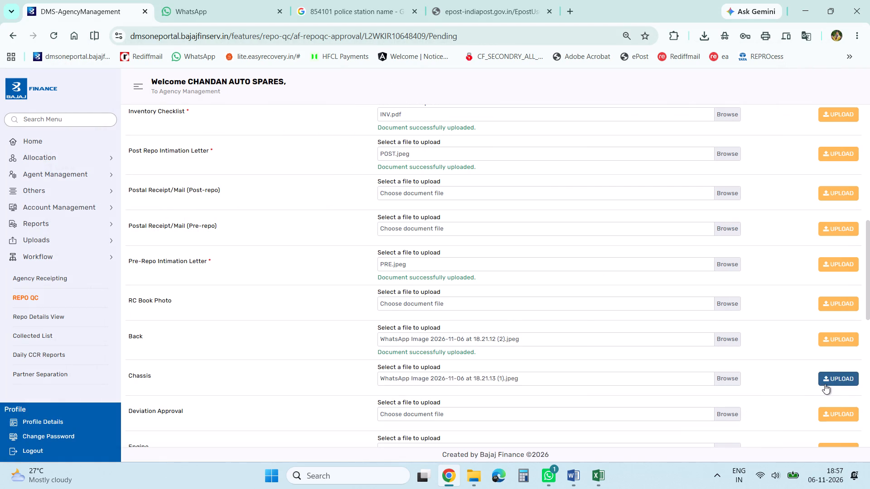
{"action": "left_click", "coordinate": [828, 380]}
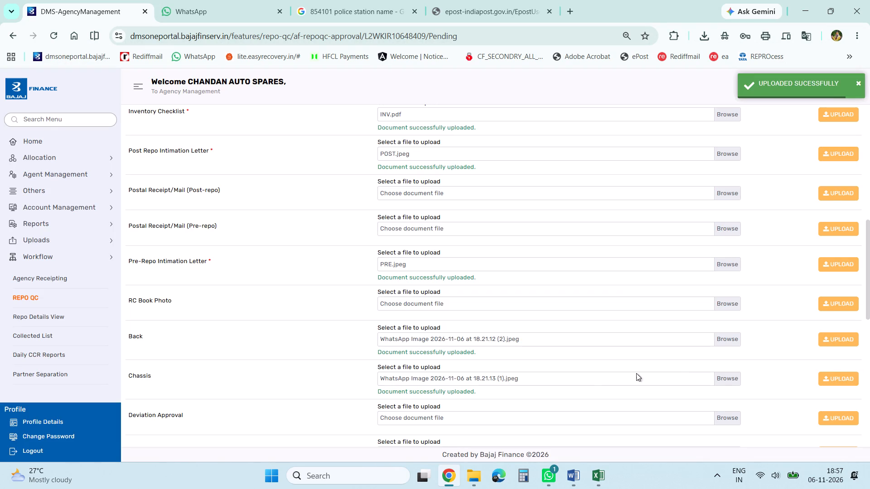
Upload WhatsApp Image 2026-11-06 at 18.21.11, the engine number photo, as the Engine document.
{"action": "scroll", "coordinate": [585, 379], "scroll_direction": "down", "scroll_amount": 1}
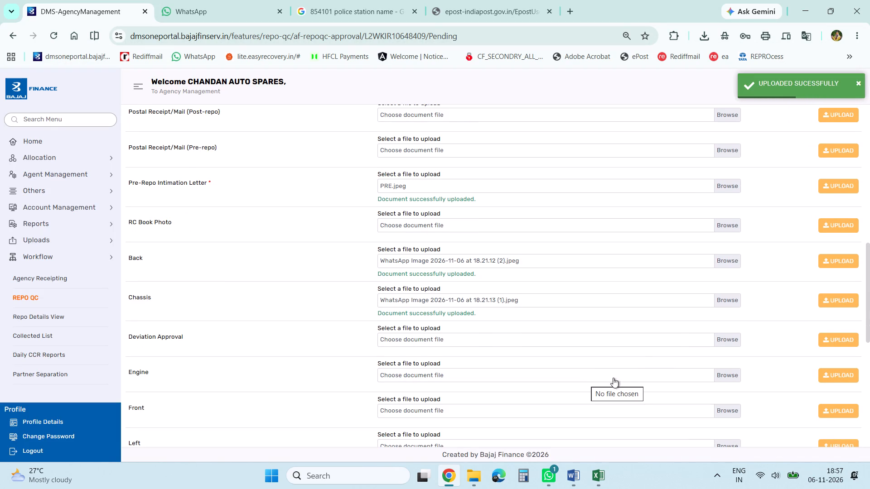
{"action": "left_click", "coordinate": [724, 375]}
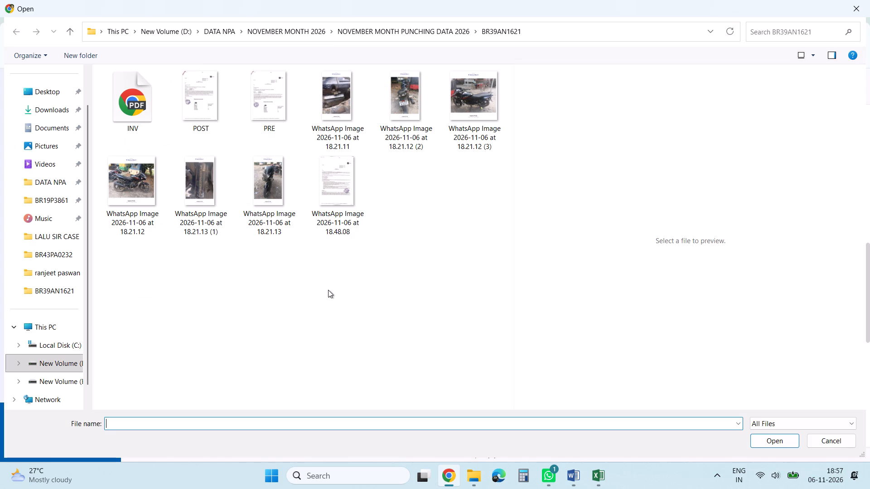
{"action": "left_click", "coordinate": [342, 117]}
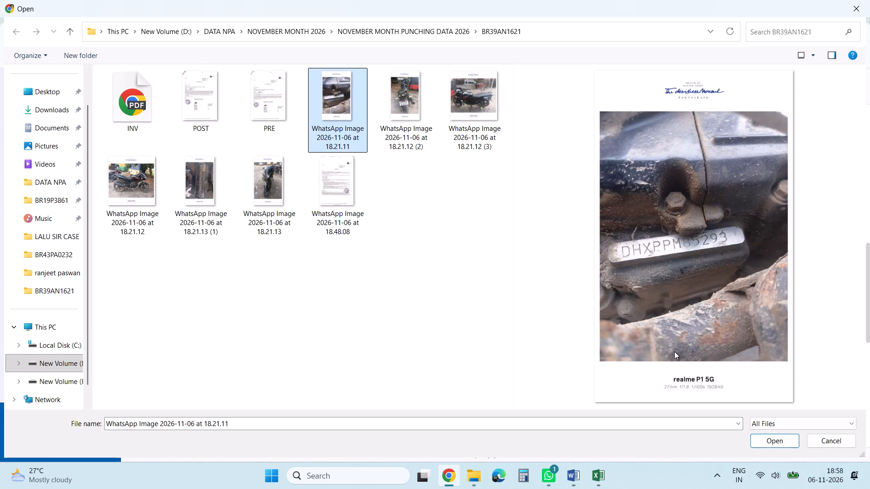
{"action": "left_click", "coordinate": [767, 444]}
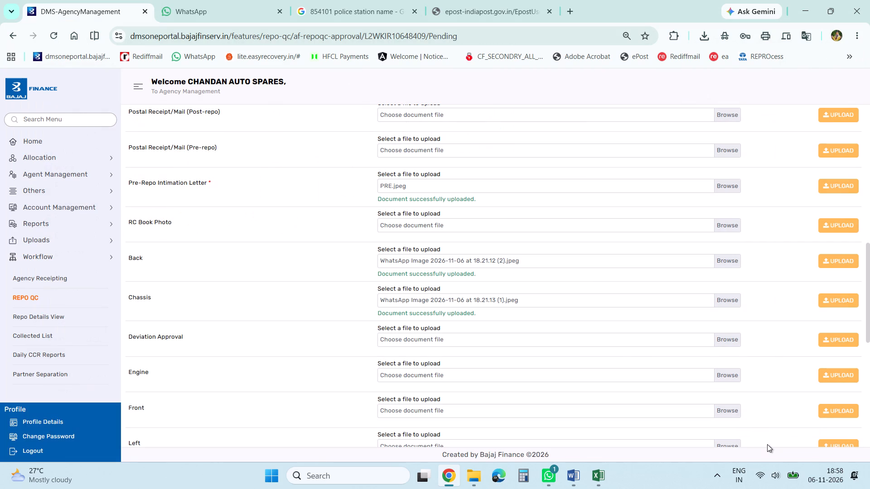
{"action": "left_click", "coordinate": [830, 377]}
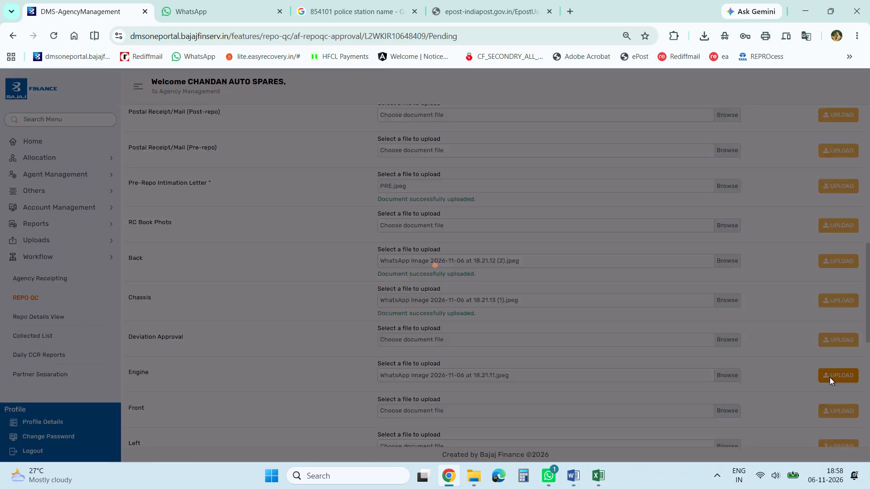
Upload WhatsApp Image 2026-11-06 at 18.21.13, the front view of the motorcycle, as the Front photo.
{"action": "scroll", "coordinate": [717, 395], "scroll_direction": "down", "scroll_amount": 1}
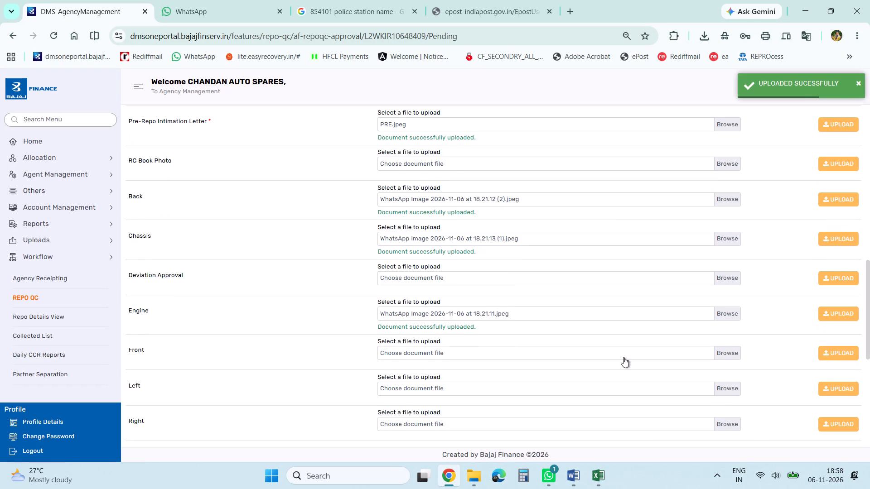
{"action": "left_click", "coordinate": [733, 350]}
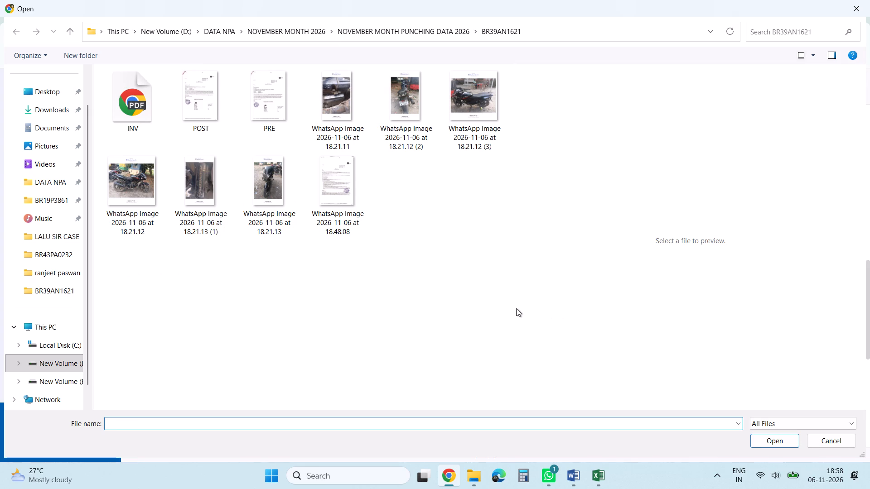
{"action": "left_click", "coordinate": [840, 437]}
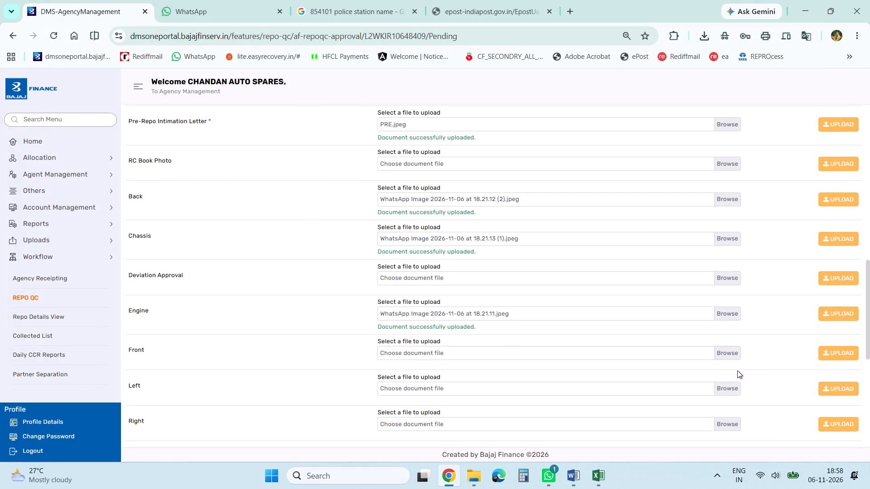
{"action": "left_click", "coordinate": [689, 344]}
{"action": "left_click", "coordinate": [719, 350]}
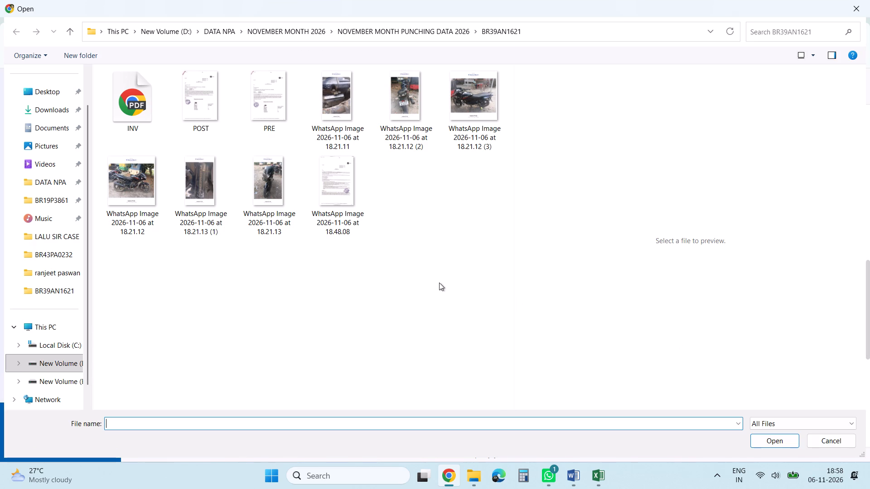
{"action": "left_click", "coordinate": [264, 184]}
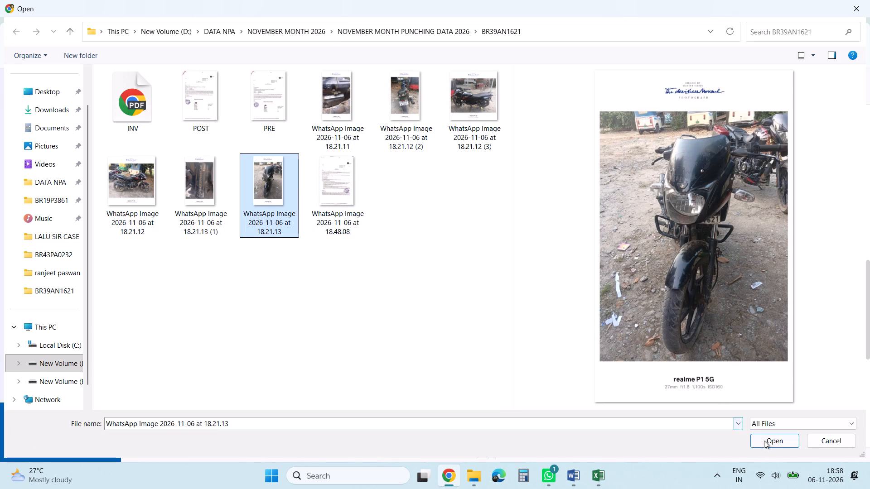
{"action": "left_click", "coordinate": [765, 438]}
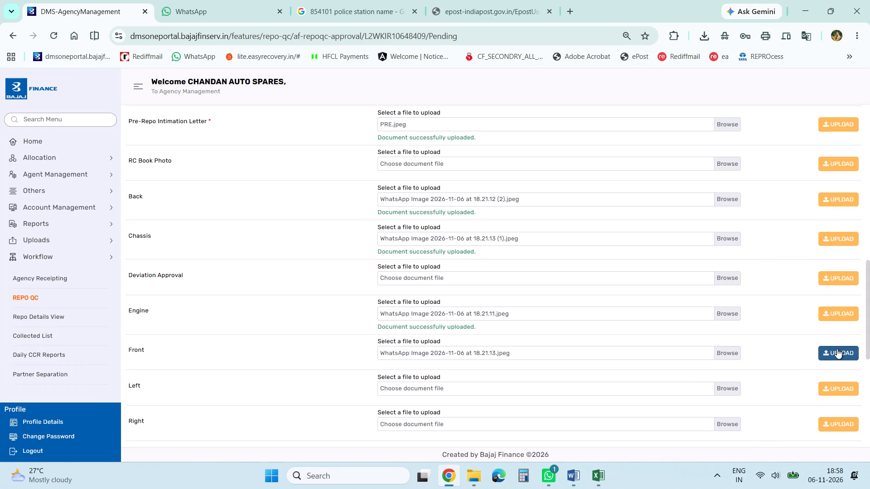
{"action": "left_click", "coordinate": [837, 349]}
Upload WhatsApp Image 2026-11-06 at 18.21.12 (3), the left-side view of the motorcycle, as the Left photo.
{"action": "scroll", "coordinate": [691, 344], "scroll_direction": "down", "scroll_amount": 1}
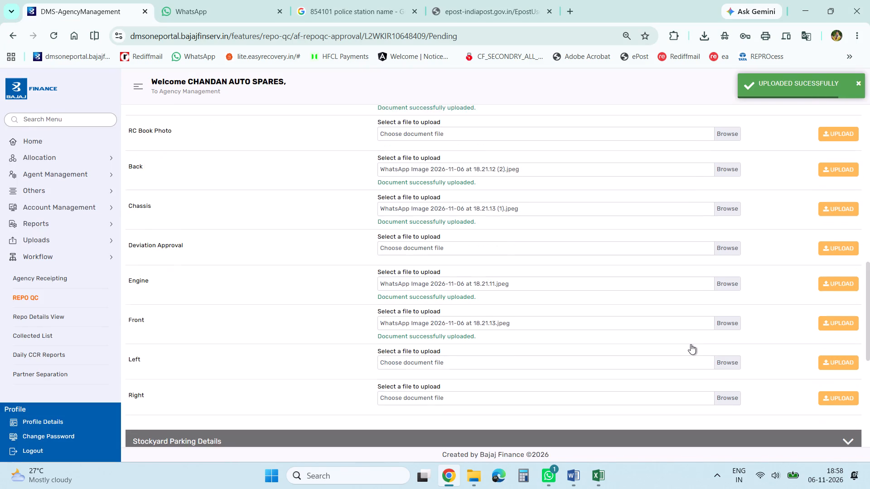
{"action": "scroll", "coordinate": [691, 344], "scroll_direction": "down", "scroll_amount": 1}
{"action": "left_click", "coordinate": [729, 338]}
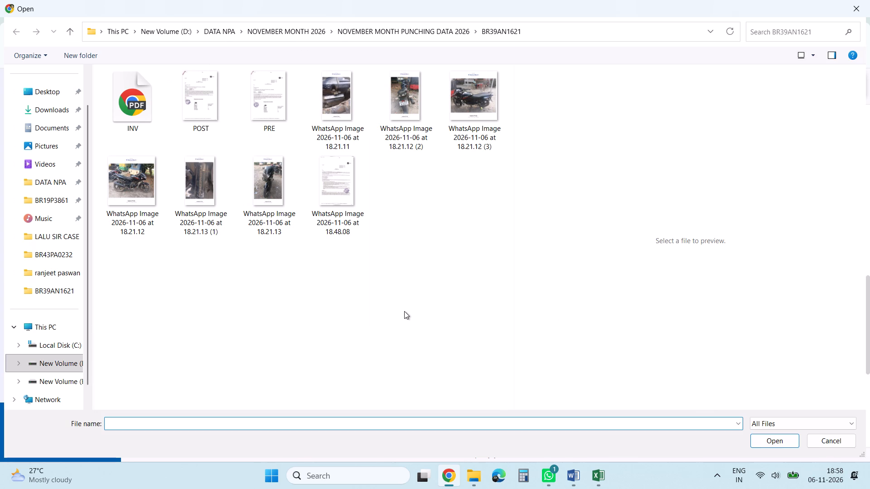
{"action": "left_click", "coordinate": [473, 105]}
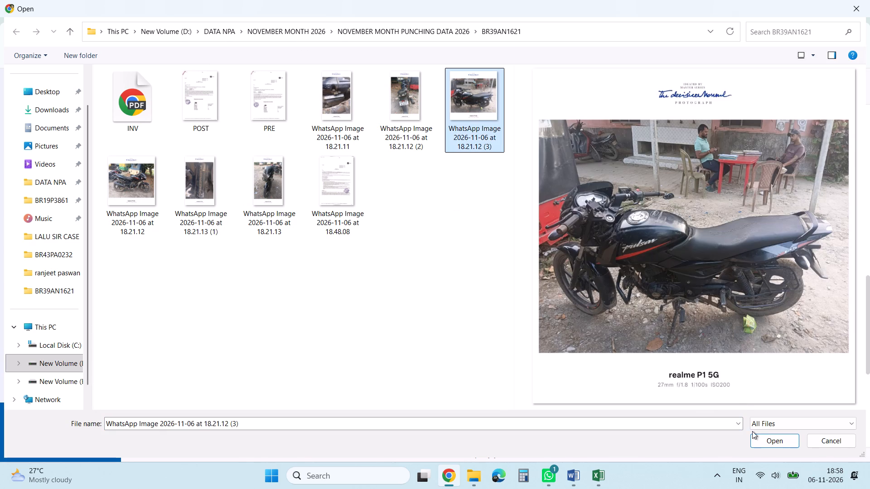
{"action": "left_click", "coordinate": [762, 438]}
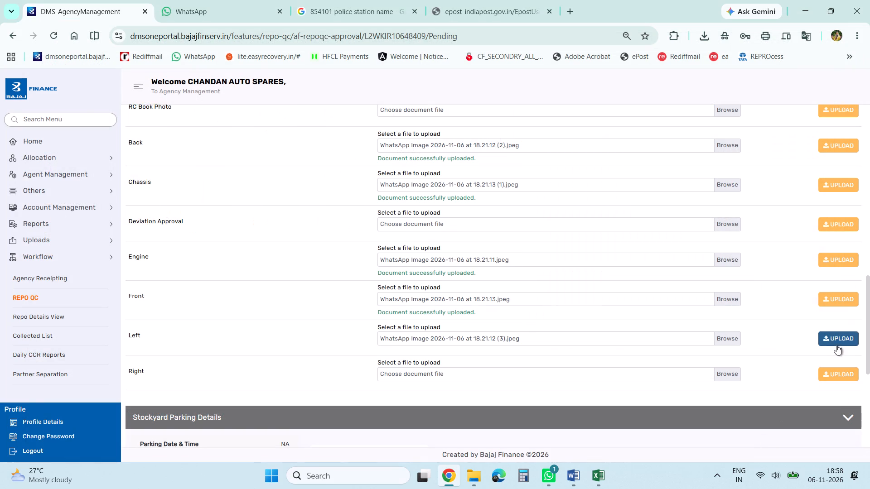
{"action": "left_click", "coordinate": [836, 339]}
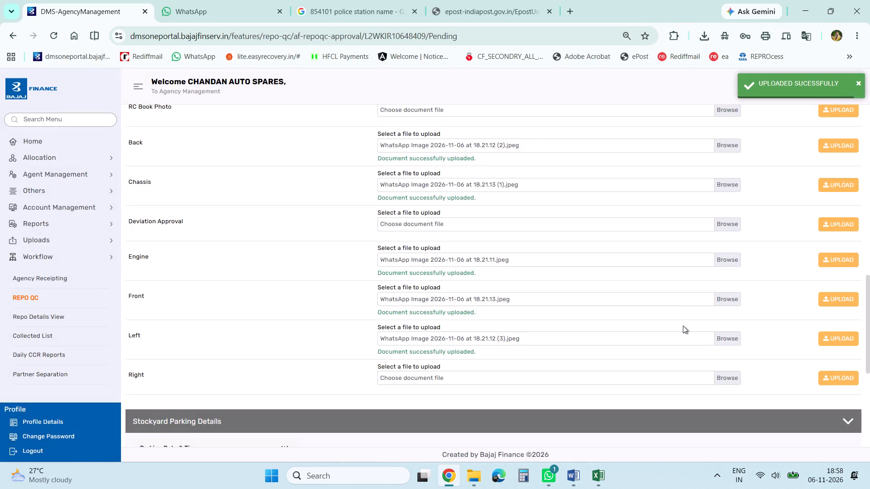
Upload WhatsApp Image 2026-11-06 at 18.21.12, the right-side view of the motorcycle, as the Right photo.
{"action": "scroll", "coordinate": [683, 326], "scroll_direction": "down", "scroll_amount": 1}
{"action": "left_click", "coordinate": [725, 325]}
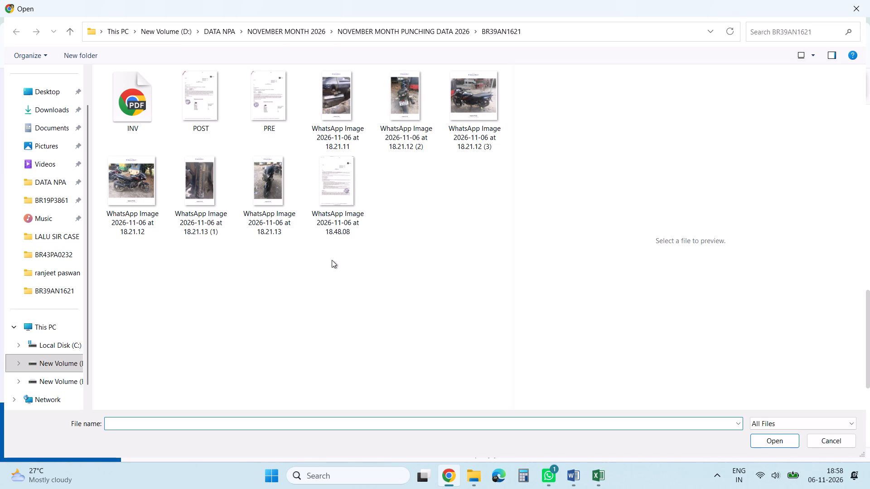
{"action": "left_click", "coordinate": [121, 178]}
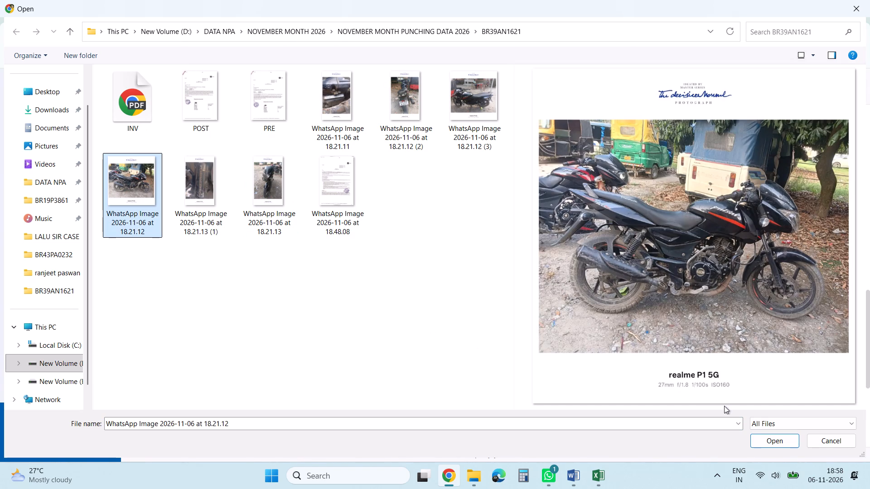
{"action": "left_click", "coordinate": [760, 439]}
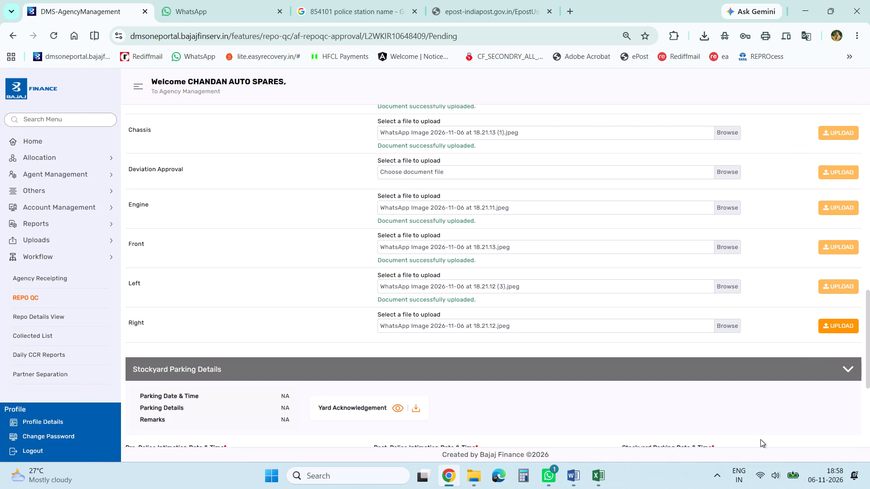
{"action": "left_click", "coordinate": [828, 330]}
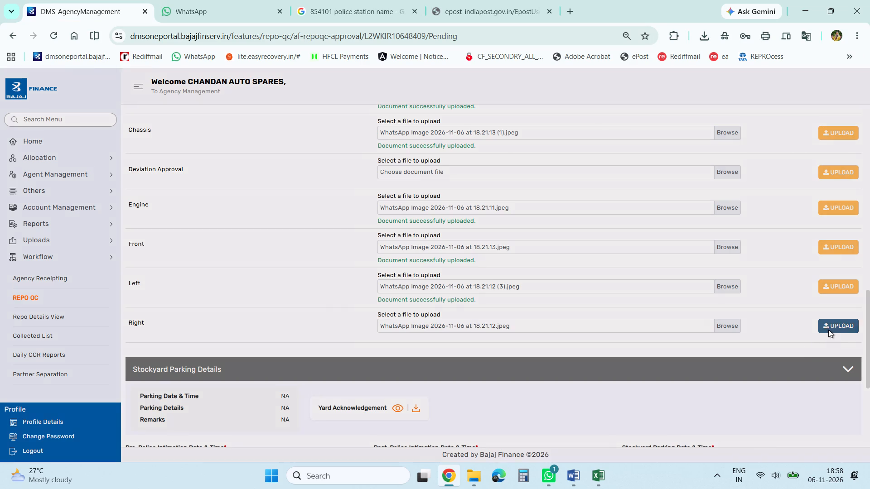
{"action": "scroll", "coordinate": [608, 377], "scroll_direction": "down", "scroll_amount": 2}
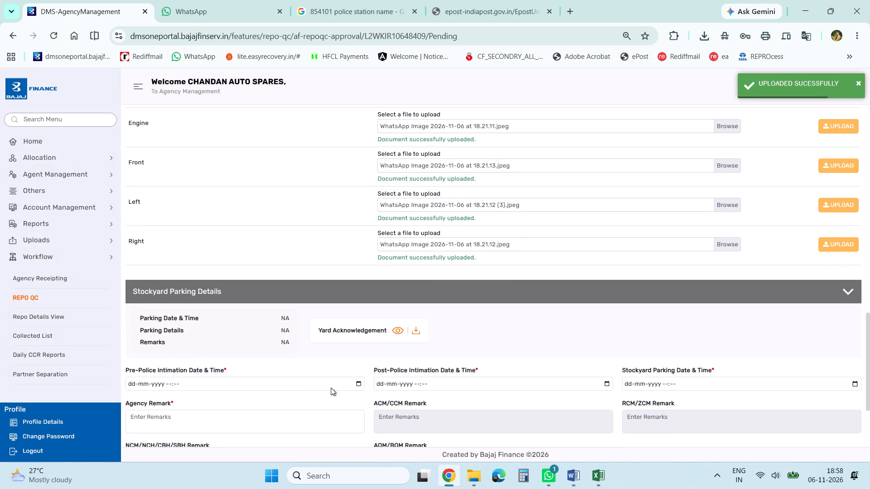
{"action": "left_click", "coordinate": [308, 388]}
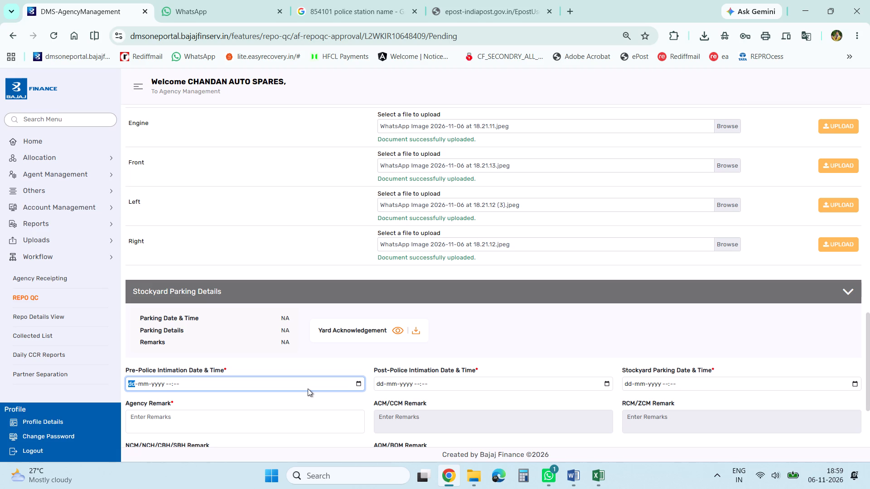
{"action": "left_click", "coordinate": [308, 388]}
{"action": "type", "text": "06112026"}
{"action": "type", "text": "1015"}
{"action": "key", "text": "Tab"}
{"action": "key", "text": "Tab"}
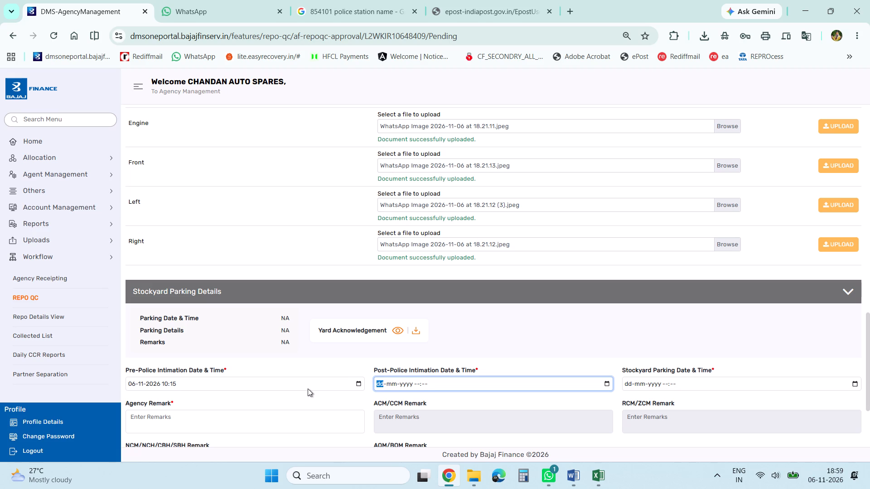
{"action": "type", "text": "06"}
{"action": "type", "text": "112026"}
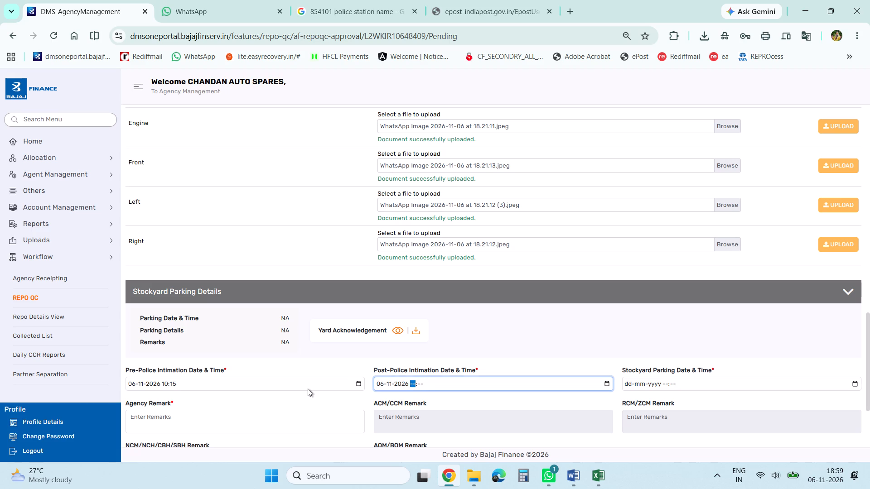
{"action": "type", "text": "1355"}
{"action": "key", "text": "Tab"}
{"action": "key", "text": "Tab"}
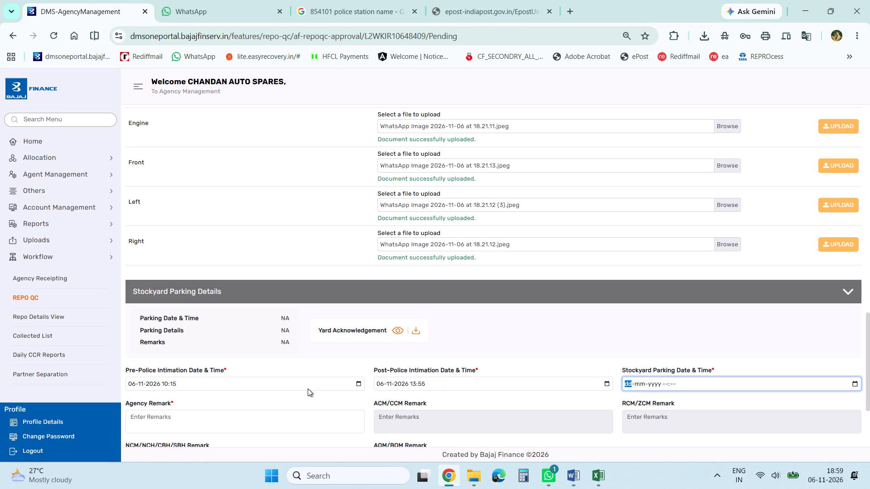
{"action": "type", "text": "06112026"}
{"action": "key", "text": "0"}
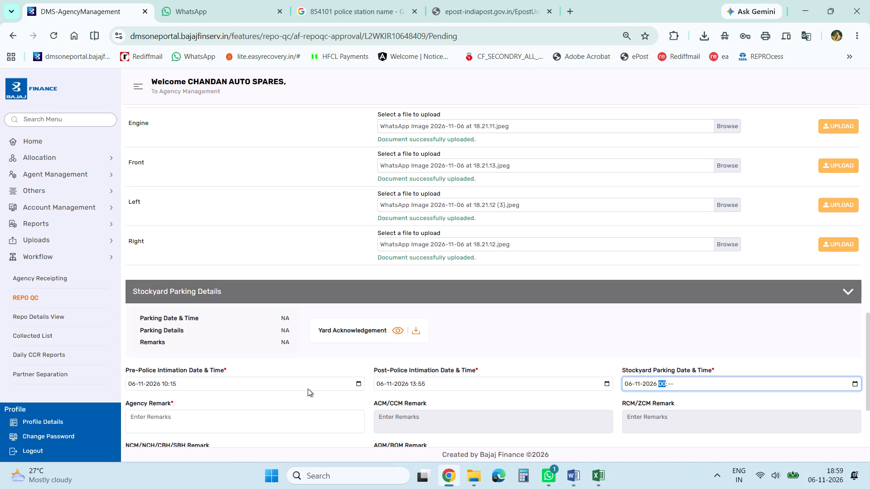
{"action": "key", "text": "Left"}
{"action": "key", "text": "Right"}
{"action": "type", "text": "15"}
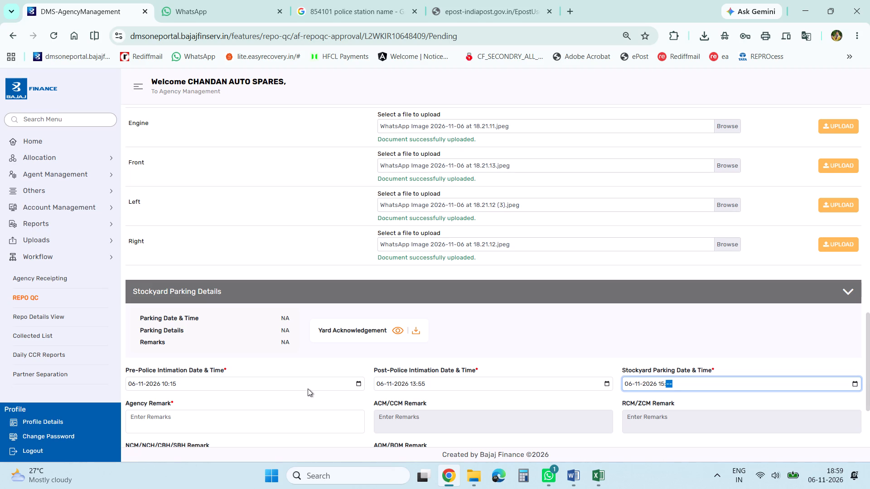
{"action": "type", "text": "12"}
Enter "repo done" as the Agency Remark.
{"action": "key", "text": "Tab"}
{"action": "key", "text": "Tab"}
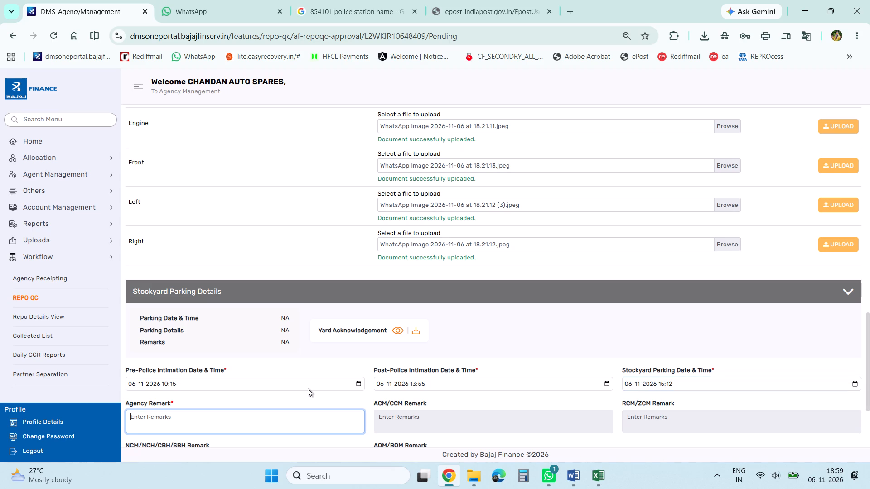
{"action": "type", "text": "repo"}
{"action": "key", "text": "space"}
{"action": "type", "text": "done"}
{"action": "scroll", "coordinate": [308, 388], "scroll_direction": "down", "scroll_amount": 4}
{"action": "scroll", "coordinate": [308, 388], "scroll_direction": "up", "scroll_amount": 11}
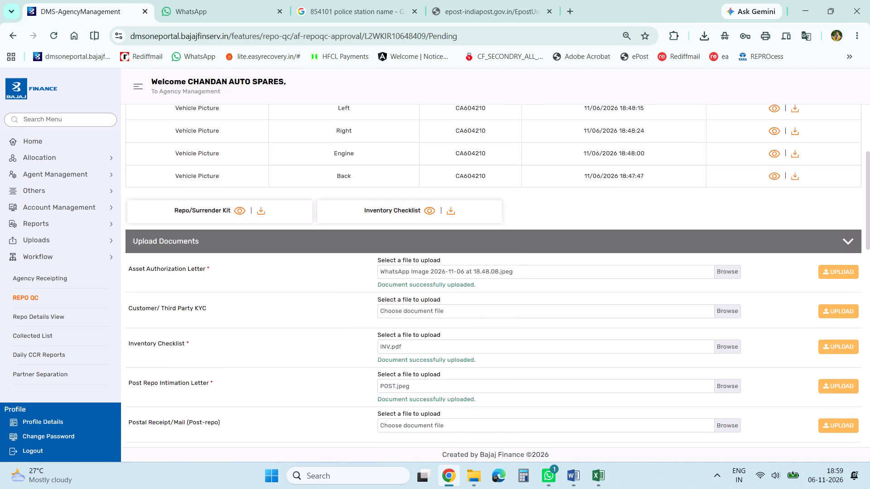
Capture a screenshot of the Case Details section, from the loan agreement and POS figures down to the repossession kit label.
{"action": "scroll", "coordinate": [308, 388], "scroll_direction": "up", "scroll_amount": 4}
{"action": "key", "text": "shift+super+s"}
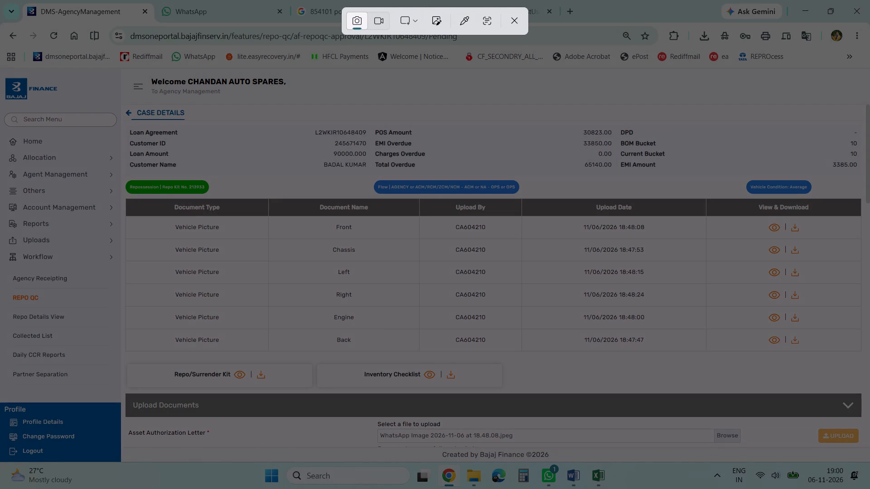
{"action": "left_click_drag", "start_coordinate": [122, 105], "coordinate": [621, 205]}
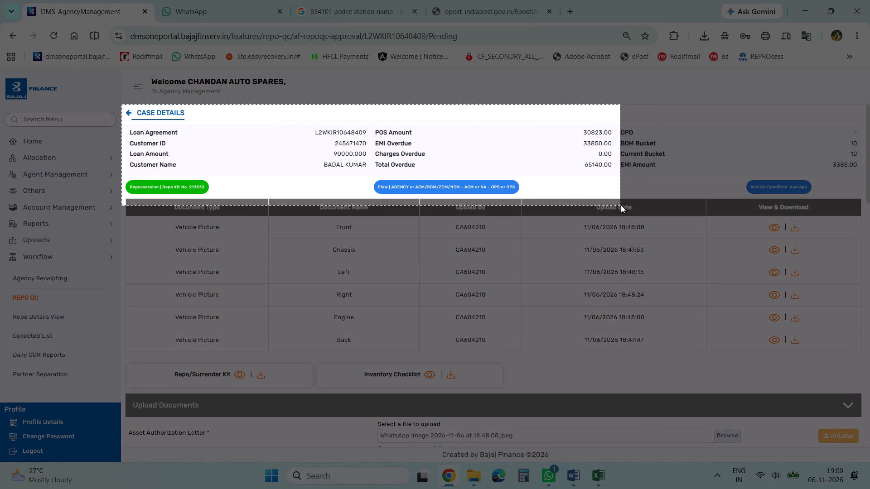
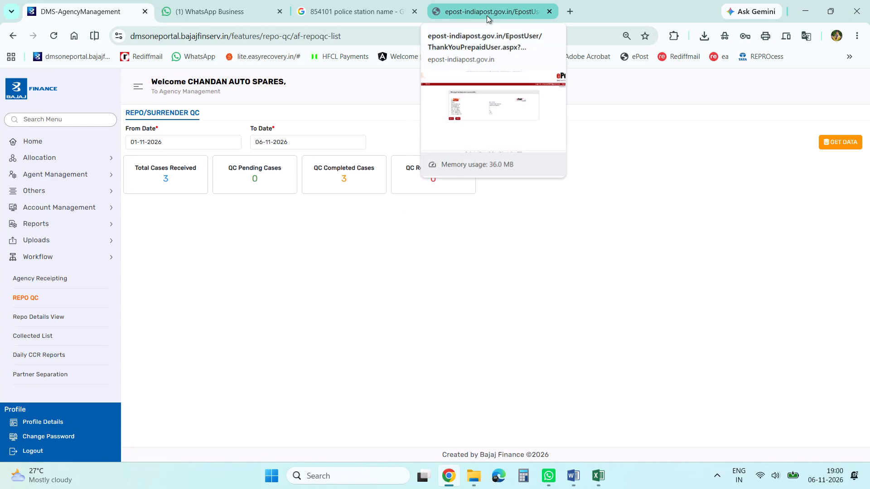
Close the India Post ePost confirmation page and open a new blank browser tab.
{"action": "left_click", "coordinate": [550, 12]}
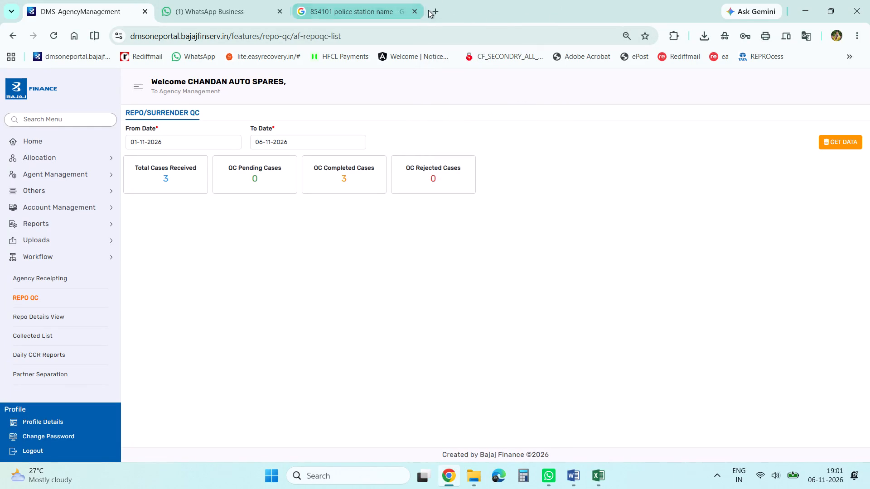
{"action": "left_click", "coordinate": [430, 12]}
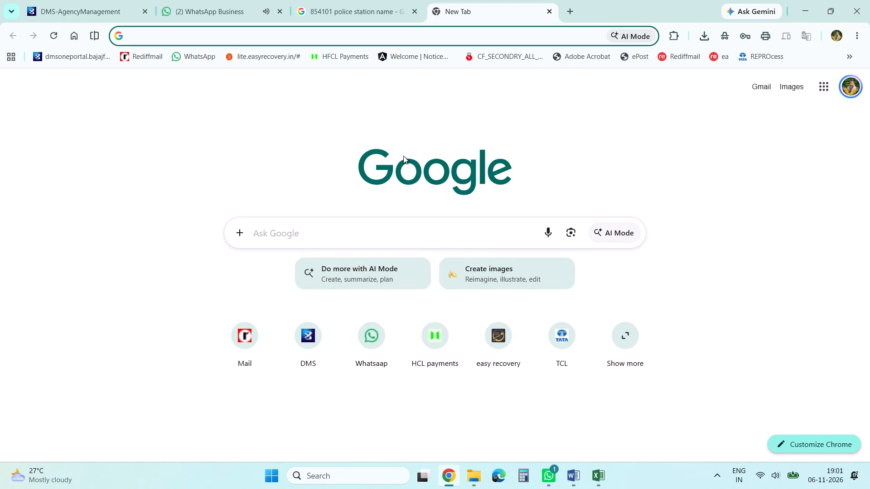
Search the web for a JPG to Excel converter.
{"action": "type", "text": "gp"}
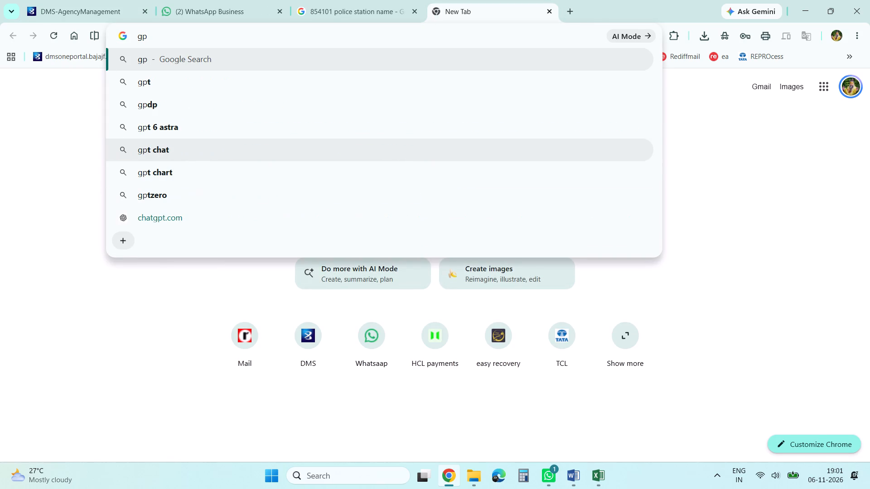
{"action": "type", "text": "g t"}
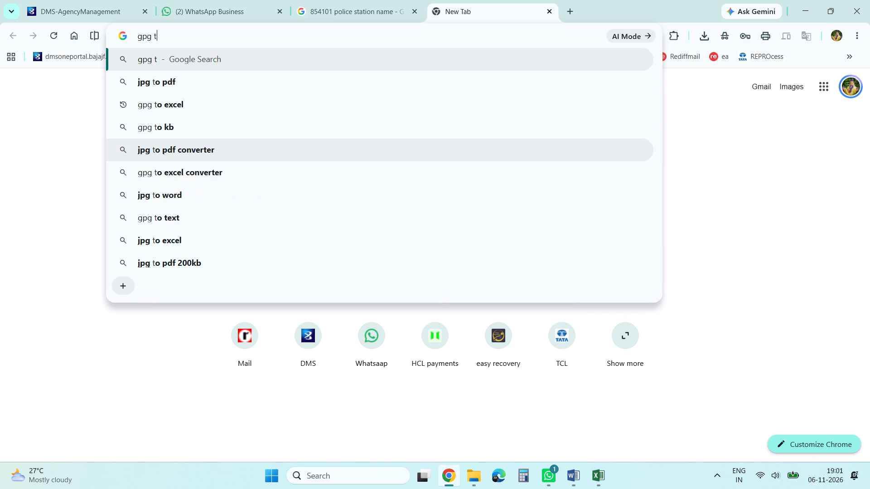
{"action": "type", "text": "o exc"}
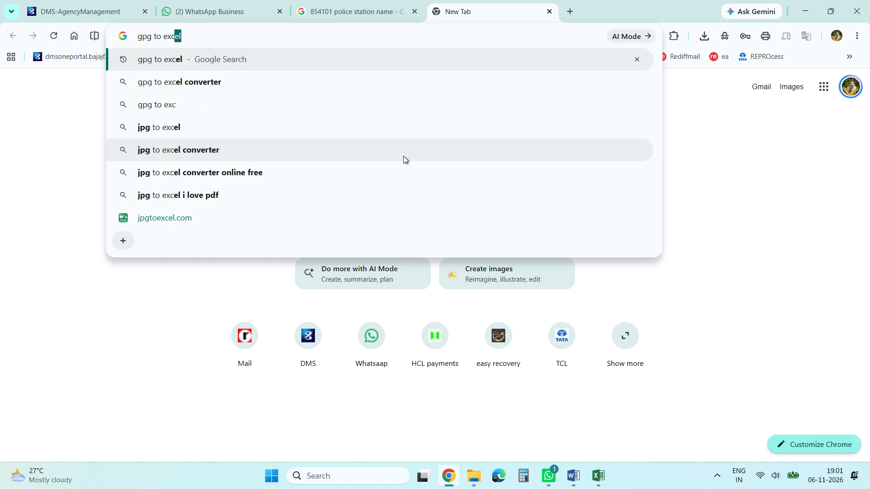
Search the web for "gpg to excel" and open the jpgtoexcel.com converter.
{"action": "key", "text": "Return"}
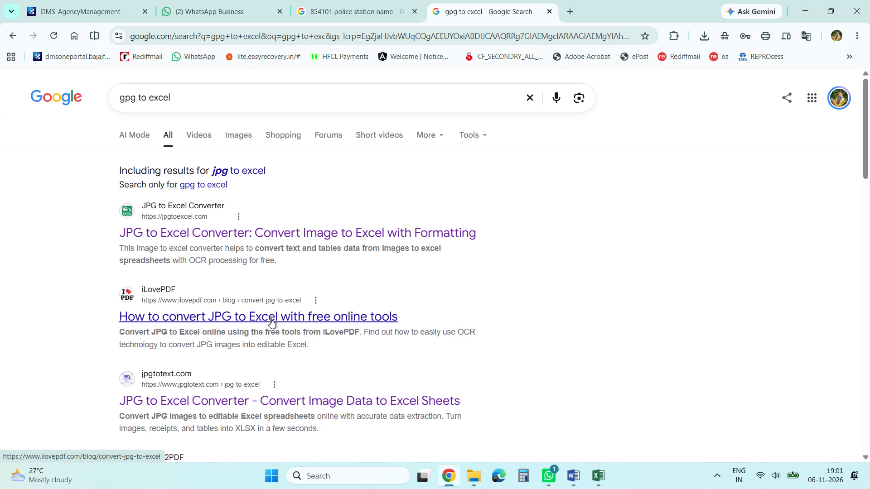
{"action": "left_click", "coordinate": [240, 231]}
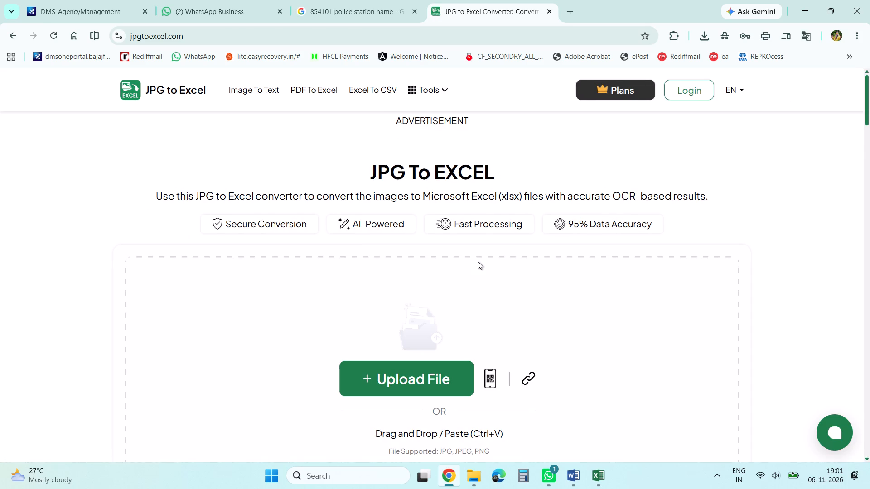
Upload WhatsApp Image 2026-11-05 at 20.06.12 from the Downloads folder to the converter and convert it to Excel.
{"action": "scroll", "coordinate": [478, 261], "scroll_direction": "down", "scroll_amount": 2}
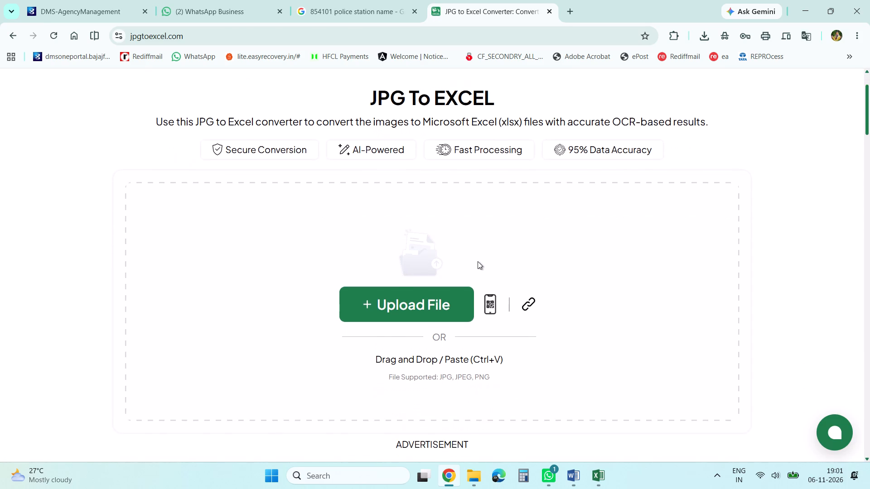
{"action": "scroll", "coordinate": [478, 261], "scroll_direction": "down", "scroll_amount": 1}
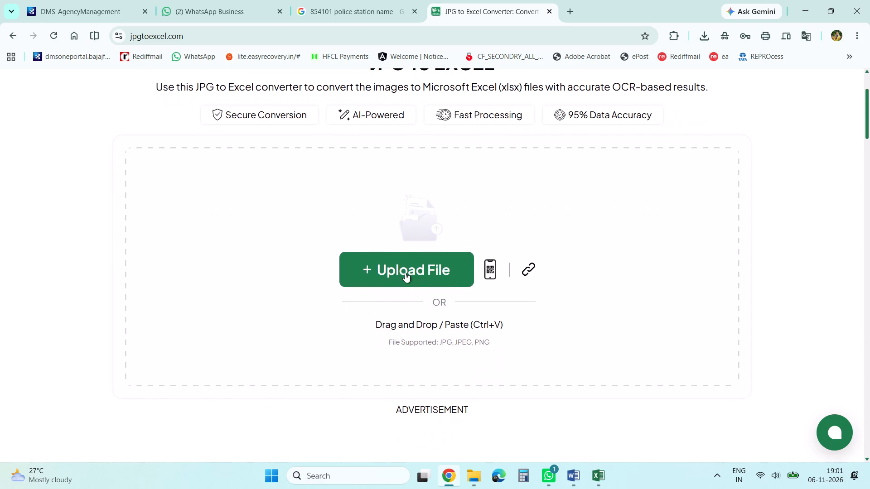
{"action": "left_click", "coordinate": [389, 258]}
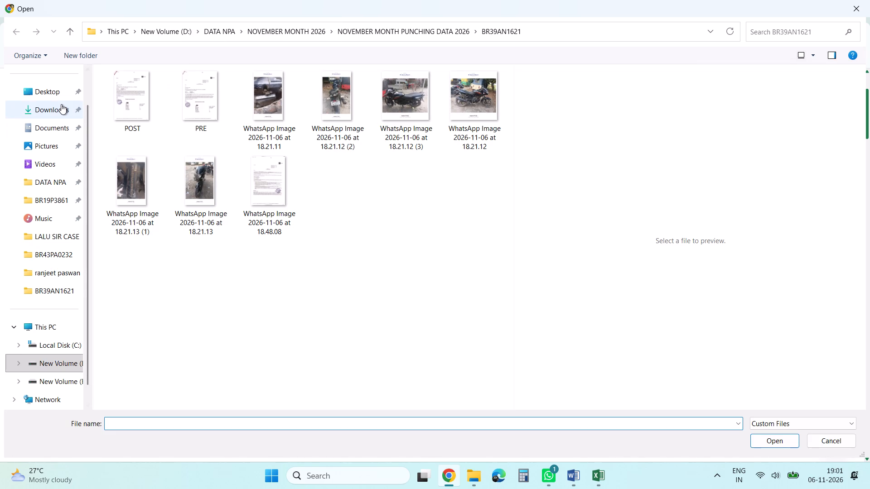
{"action": "left_click", "coordinate": [61, 104]}
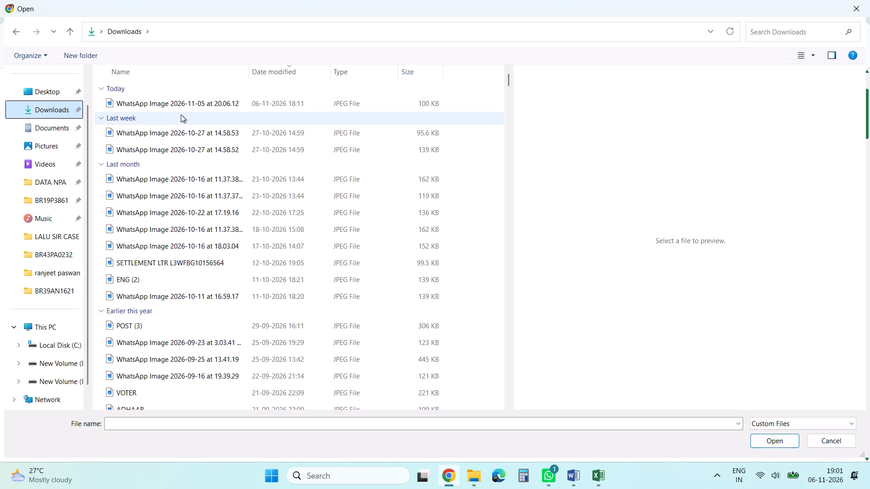
{"action": "left_click", "coordinate": [173, 103]}
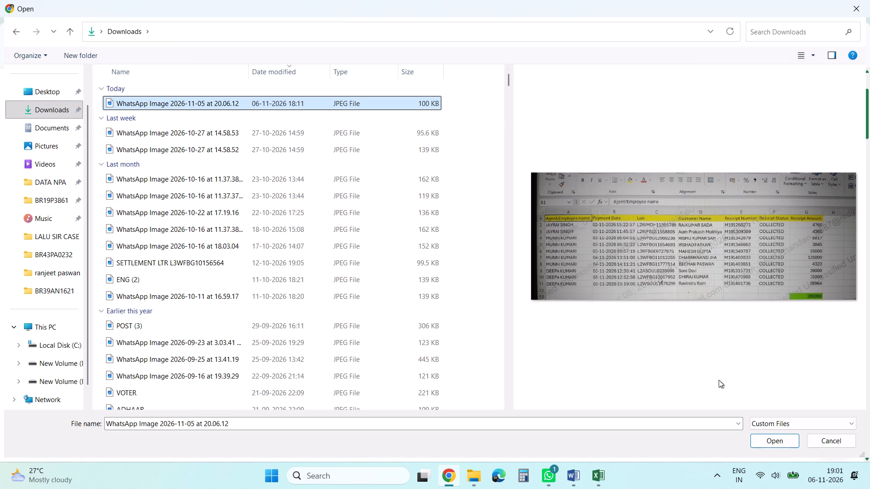
{"action": "left_click", "coordinate": [778, 440]}
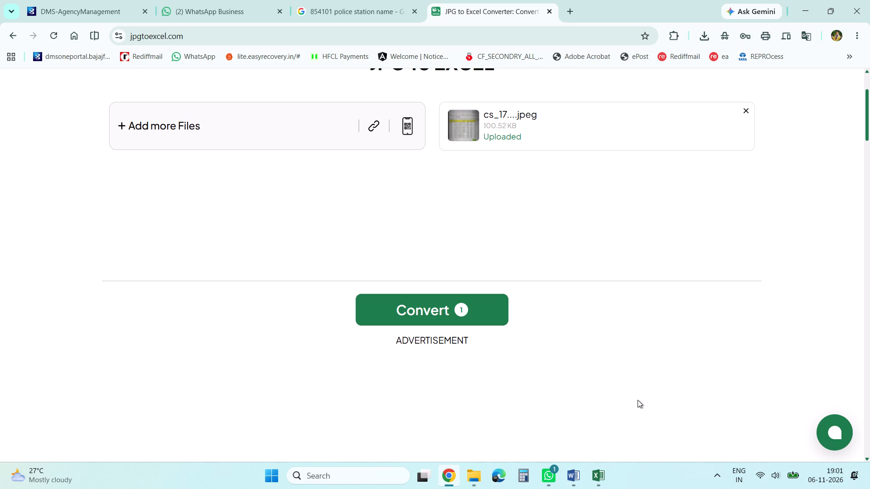
{"action": "left_click", "coordinate": [452, 307]}
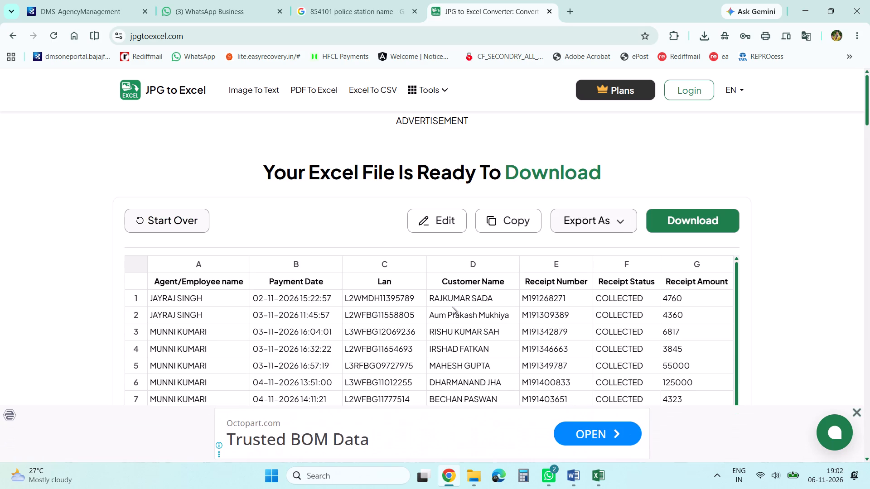
Download the Excel file converted from the receipts image, open it and enable editing.
{"action": "scroll", "coordinate": [452, 307], "scroll_direction": "down", "scroll_amount": 4}
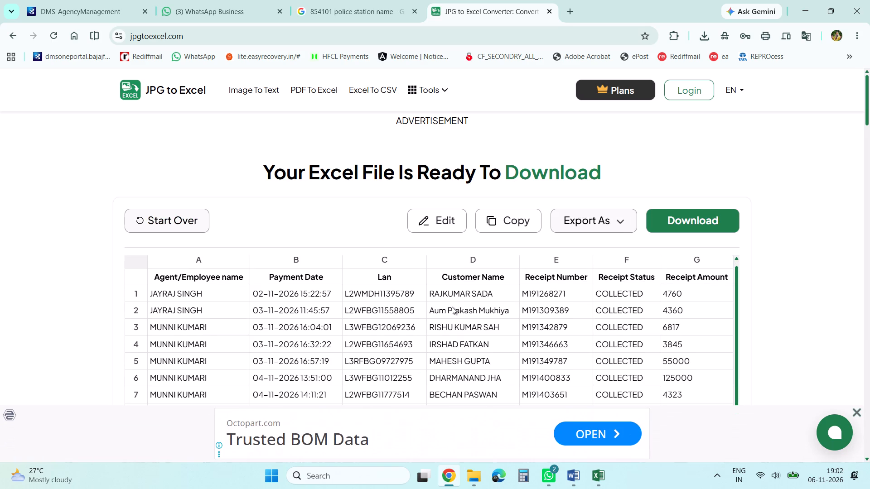
{"action": "scroll", "coordinate": [452, 307], "scroll_direction": "up", "scroll_amount": 2}
{"action": "scroll", "coordinate": [452, 307], "scroll_direction": "down", "scroll_amount": 2}
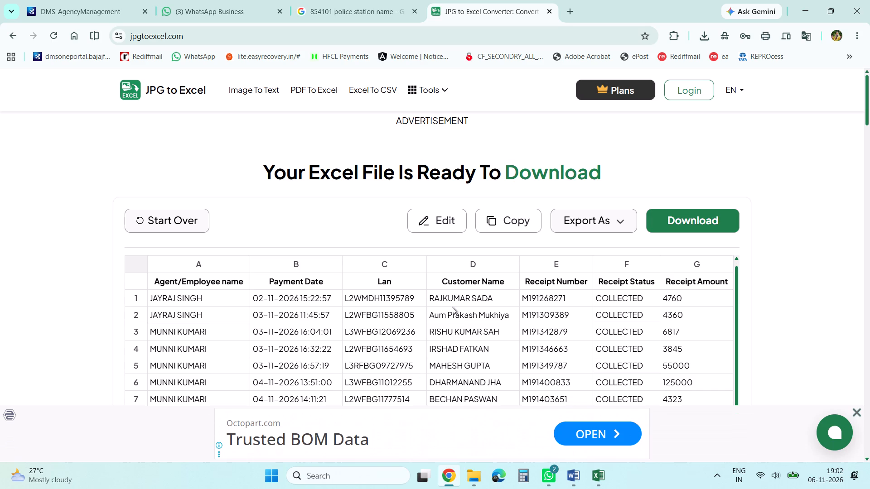
{"action": "scroll", "coordinate": [449, 325], "scroll_direction": "up", "scroll_amount": 1}
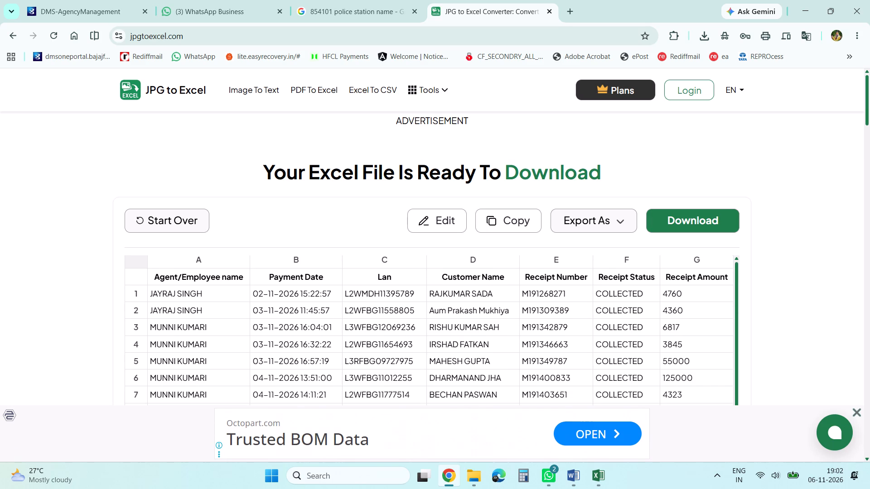
{"action": "scroll", "coordinate": [449, 325], "scroll_direction": "up", "scroll_amount": 1}
{"action": "scroll", "coordinate": [449, 325], "scroll_direction": "down", "scroll_amount": 3}
{"action": "left_click", "coordinate": [689, 223]}
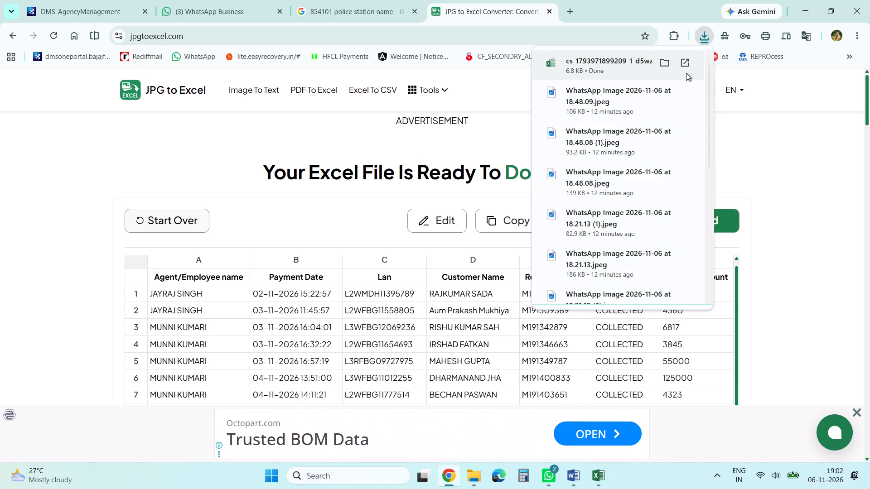
{"action": "left_click", "coordinate": [686, 66]}
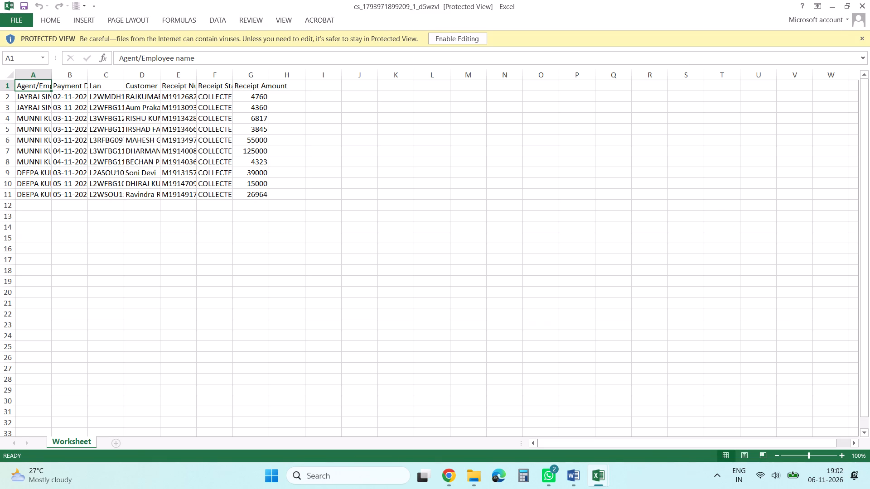
{"action": "left_click", "coordinate": [469, 37]}
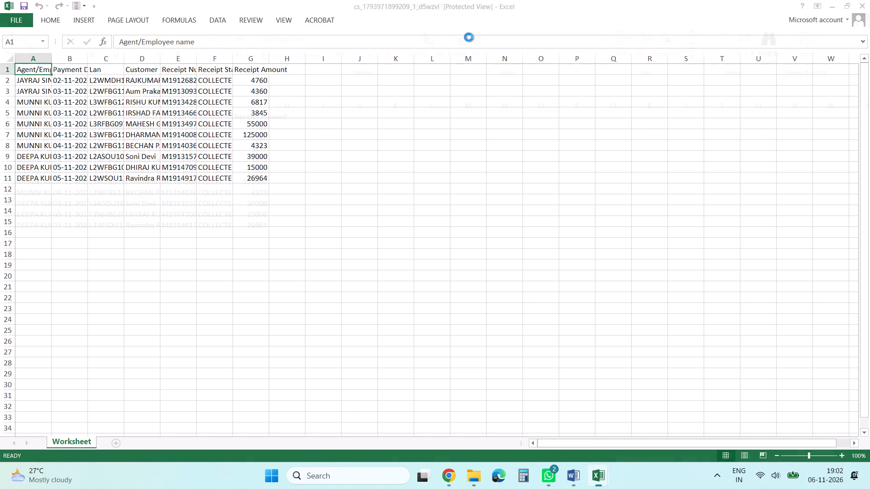
Autofit the widths of all columns in the converted receipts worksheet.
{"action": "left_click", "coordinate": [11, 106]}
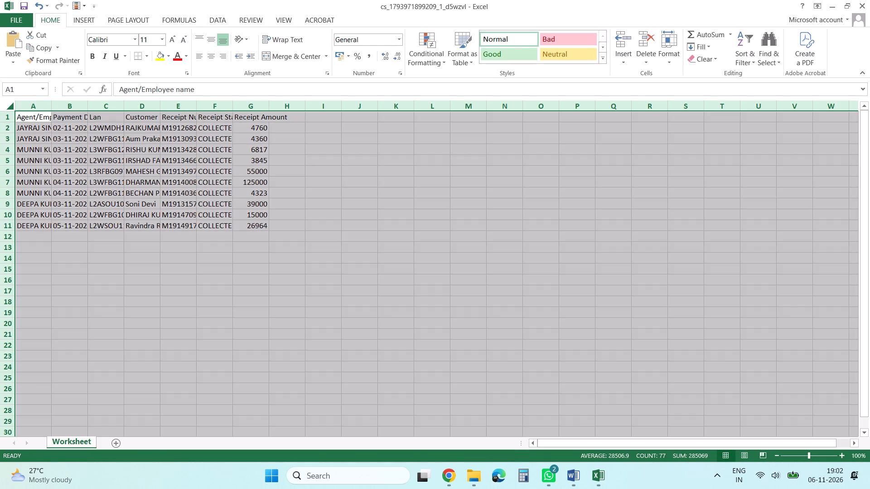
{"action": "double_click", "coordinate": [49, 108]}
{"action": "left_click", "coordinate": [319, 232]}
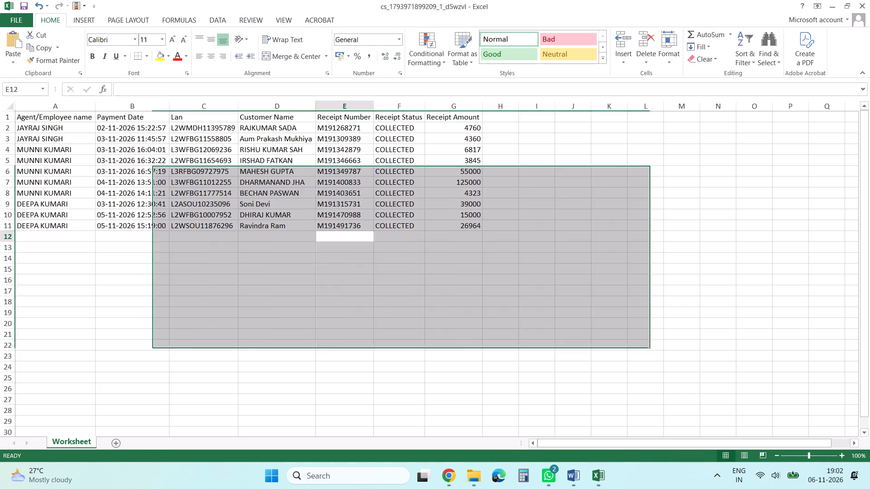
{"action": "left_click", "coordinate": [459, 244]}
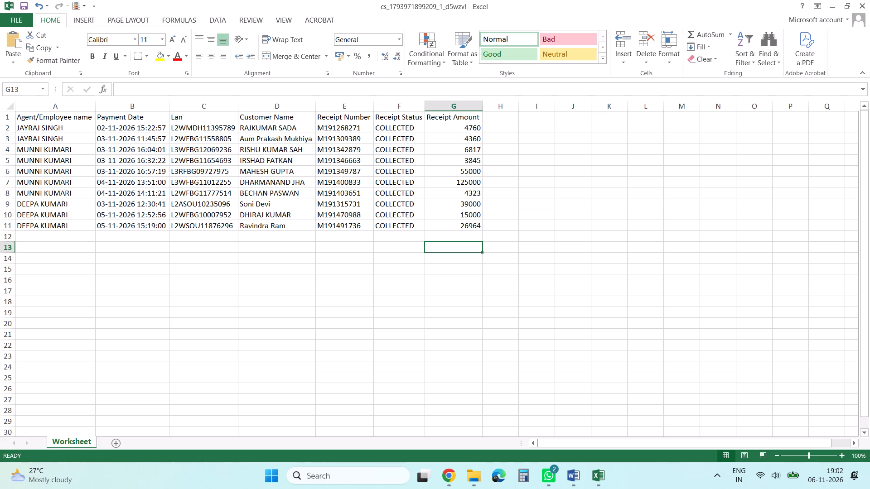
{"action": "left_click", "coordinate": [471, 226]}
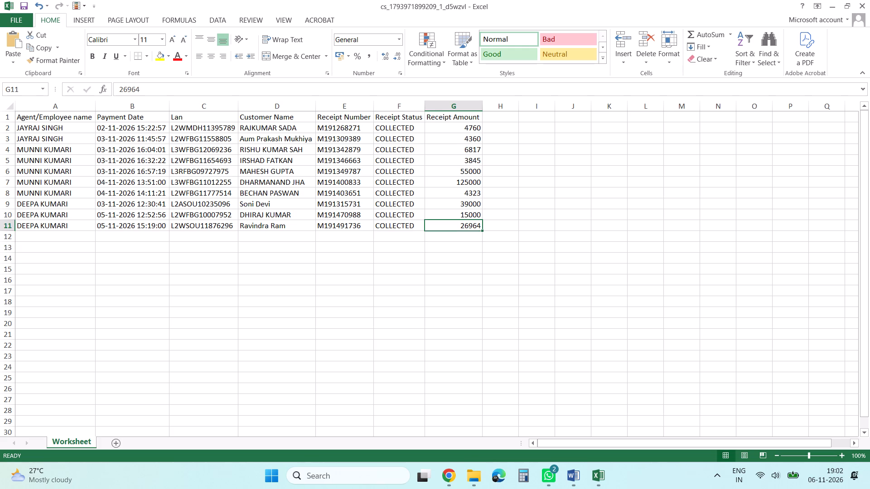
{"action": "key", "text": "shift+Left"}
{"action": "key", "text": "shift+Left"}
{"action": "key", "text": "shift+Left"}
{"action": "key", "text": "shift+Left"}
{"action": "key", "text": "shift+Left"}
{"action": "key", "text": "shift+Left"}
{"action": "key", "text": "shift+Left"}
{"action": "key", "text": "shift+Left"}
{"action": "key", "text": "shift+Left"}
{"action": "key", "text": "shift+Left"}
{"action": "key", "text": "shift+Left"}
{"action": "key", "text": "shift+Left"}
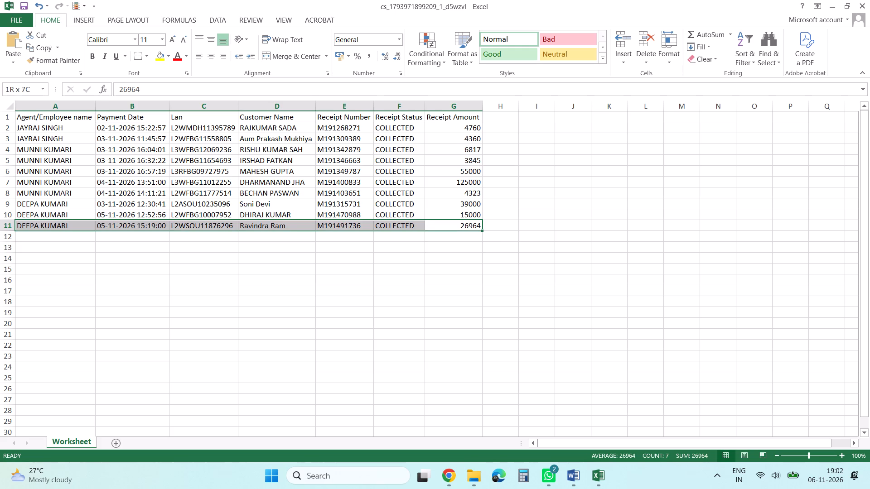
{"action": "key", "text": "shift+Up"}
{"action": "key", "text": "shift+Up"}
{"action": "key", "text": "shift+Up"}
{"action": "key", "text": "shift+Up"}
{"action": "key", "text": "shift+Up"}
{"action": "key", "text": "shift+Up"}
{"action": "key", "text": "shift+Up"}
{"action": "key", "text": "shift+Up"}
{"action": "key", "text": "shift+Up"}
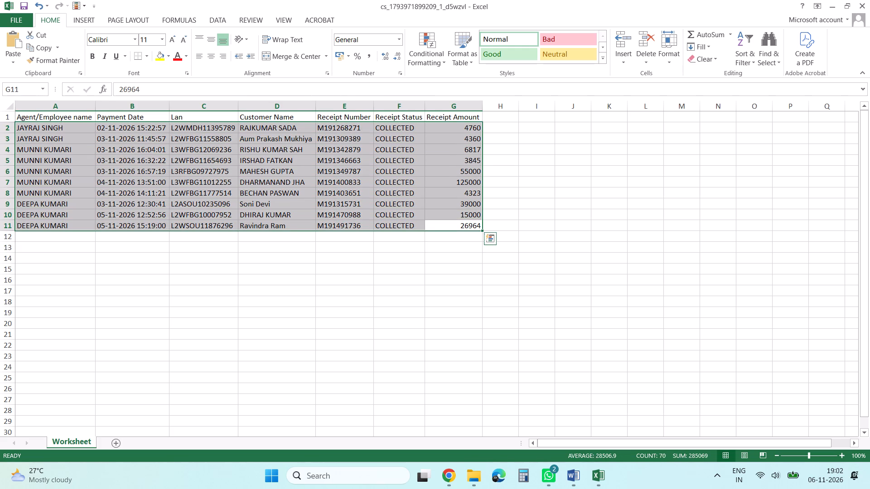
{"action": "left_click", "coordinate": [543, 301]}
Copy the BANKING FORMATE workbook from OCTOBER MONTH 2026 into NOVEMBER MONTH 2026, both inside the DATA NPA folder on drive D.
{"action": "left_click", "coordinate": [467, 475]}
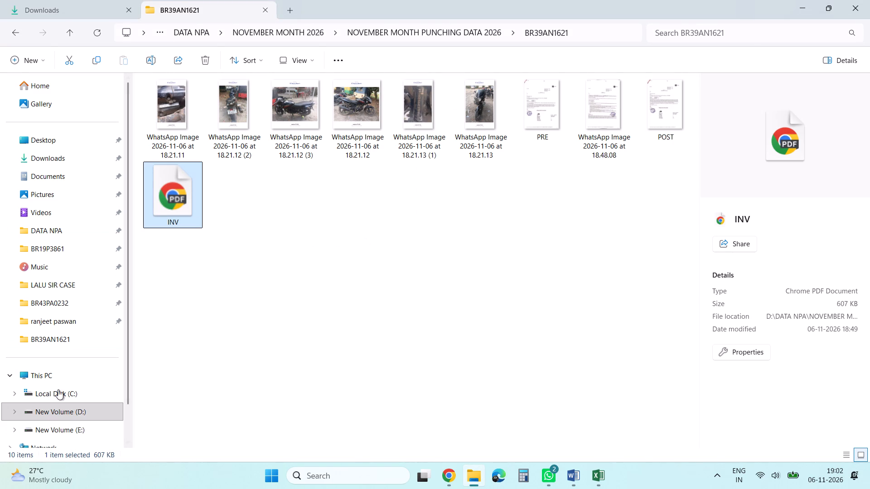
{"action": "left_click", "coordinate": [55, 414]}
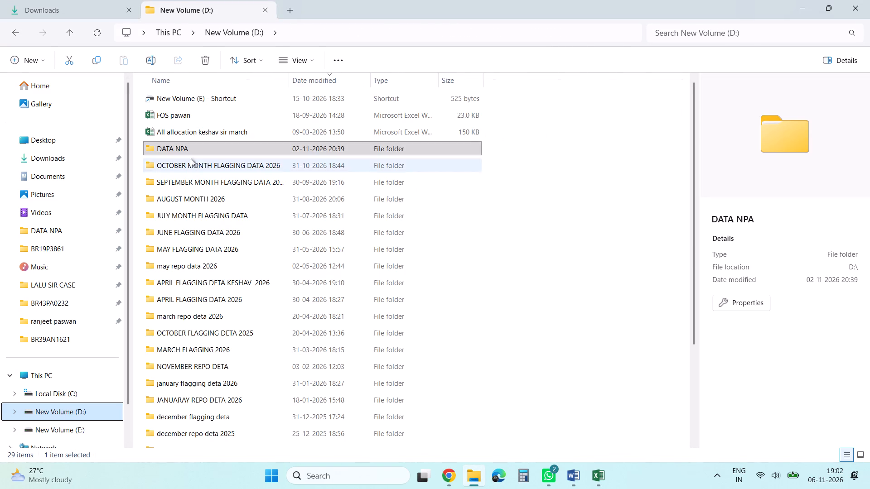
{"action": "double_click", "coordinate": [198, 144]}
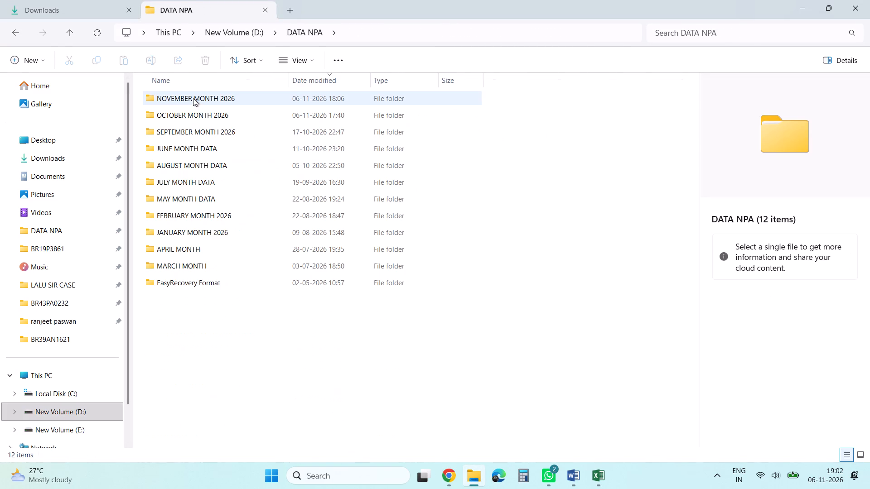
{"action": "double_click", "coordinate": [193, 98]}
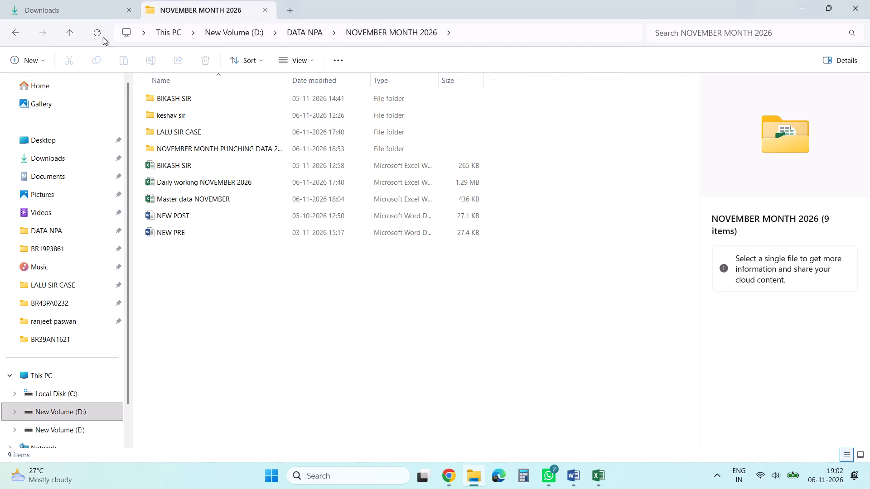
{"action": "left_click", "coordinate": [73, 32]}
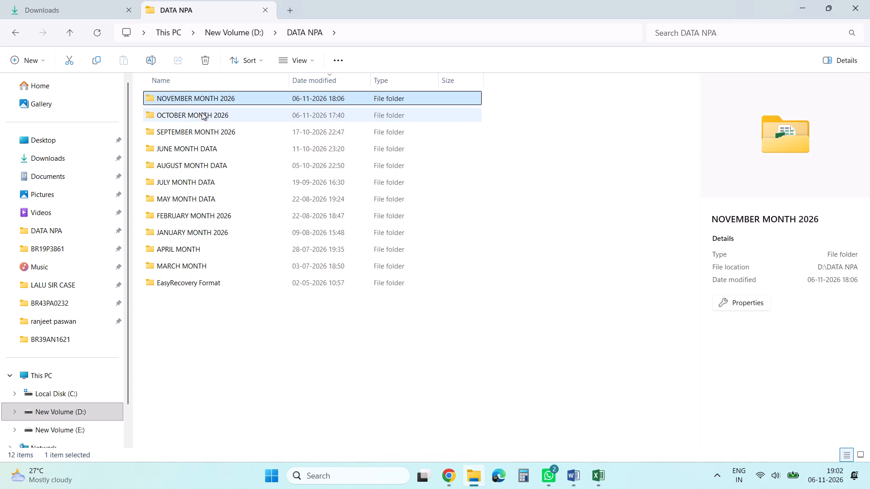
{"action": "double_click", "coordinate": [202, 112]}
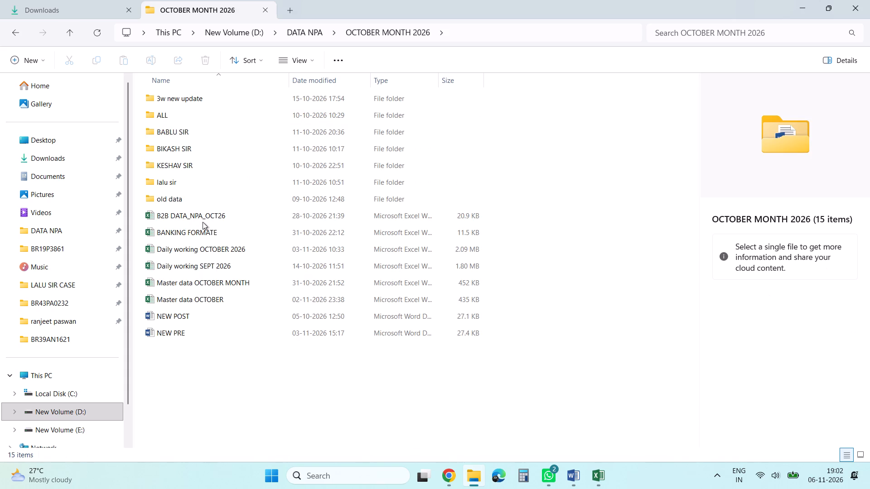
{"action": "left_click", "coordinate": [202, 233]}
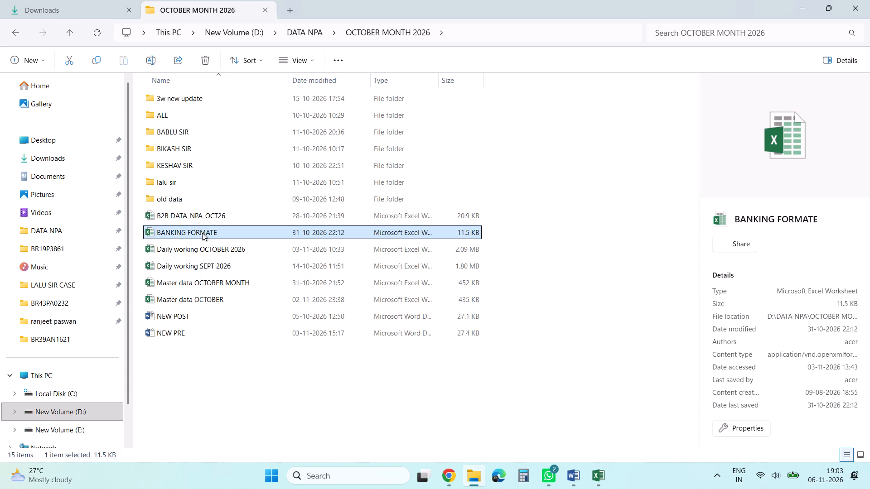
{"action": "key", "text": "ctrl+c"}
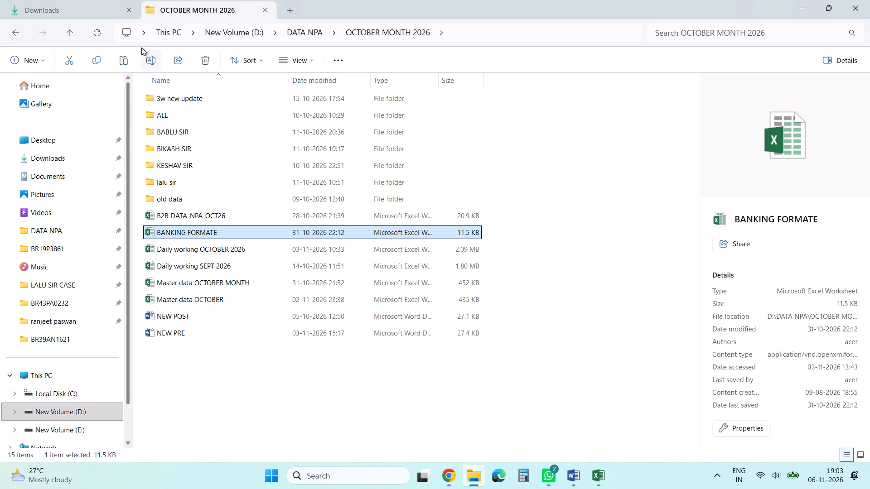
{"action": "left_click", "coordinate": [74, 28]}
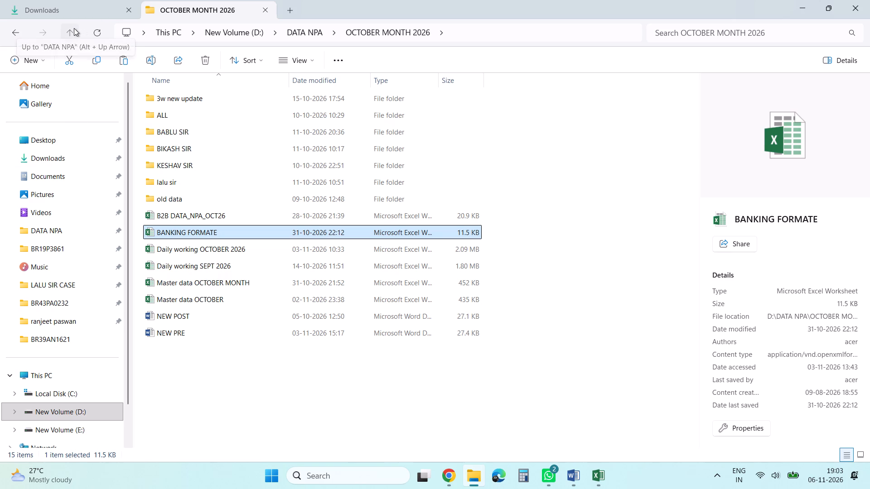
{"action": "double_click", "coordinate": [209, 98]}
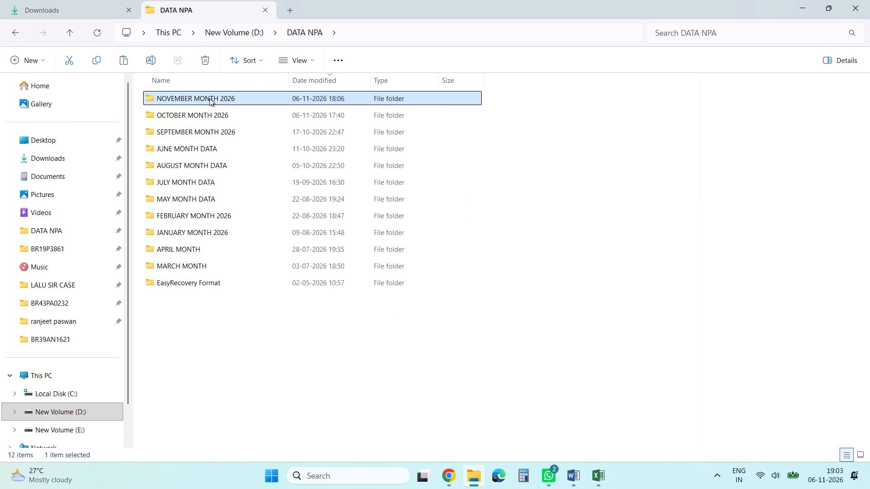
{"action": "left_click", "coordinate": [206, 287]}
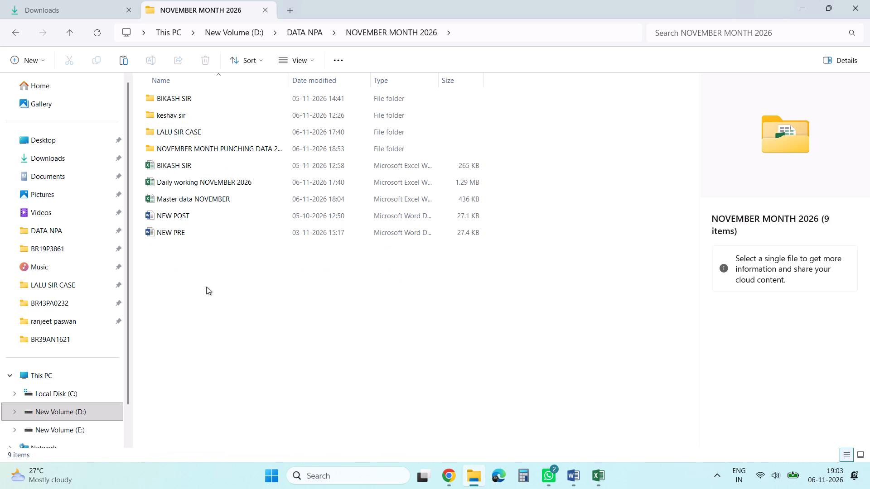
{"action": "key", "text": "ctrl+v"}
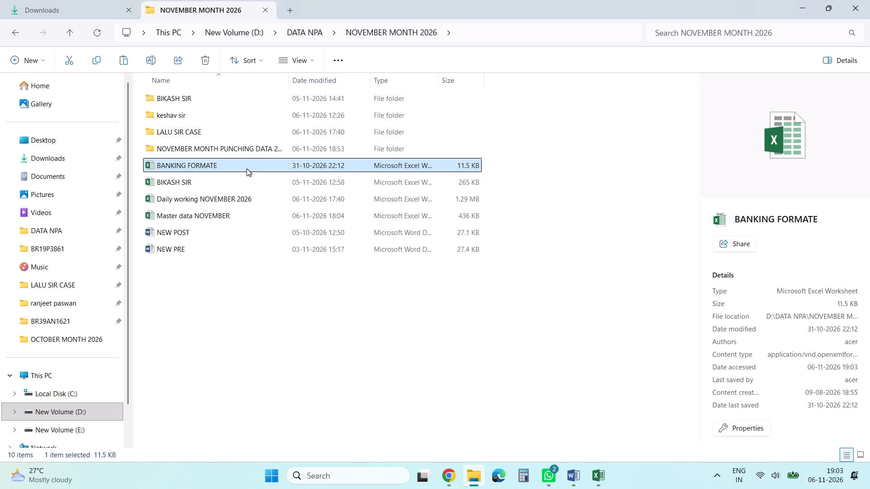
Open the November copy of BANKING FORMATE and delete all the old data rows 2 to 26 below the header.
{"action": "double_click", "coordinate": [246, 167]}
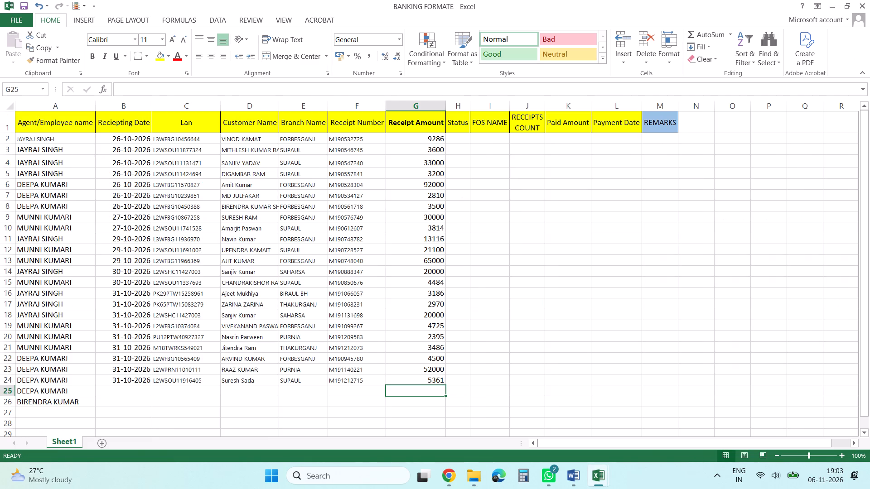
{"action": "left_click", "coordinate": [11, 139]}
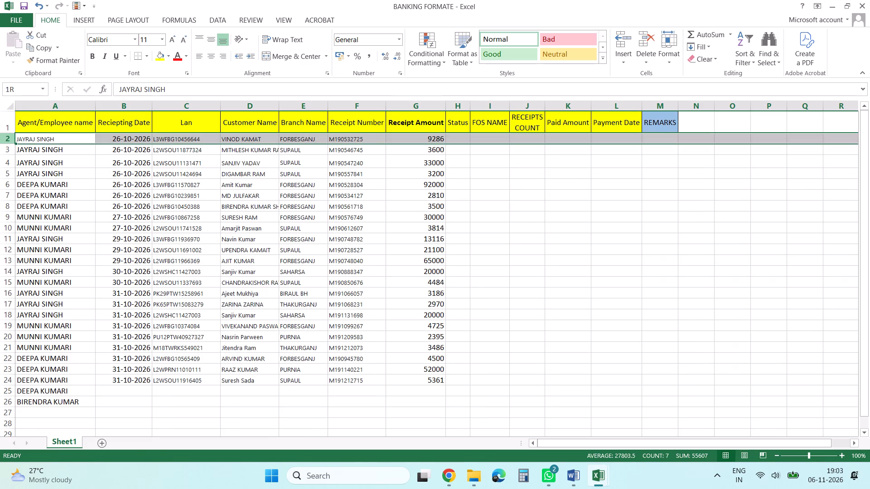
{"action": "key", "text": "ctrl+shift+minus"}
{"action": "key", "text": "ctrl+shift+Down"}
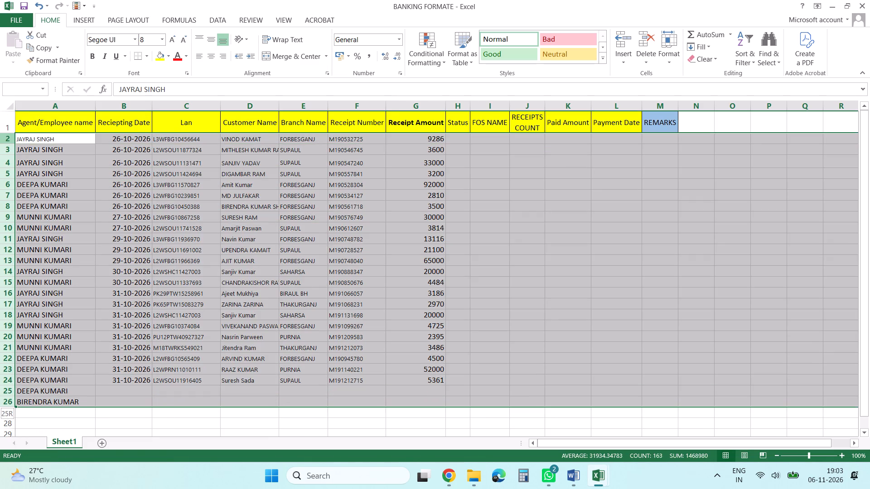
{"action": "key", "text": "ctrl+Delete"}
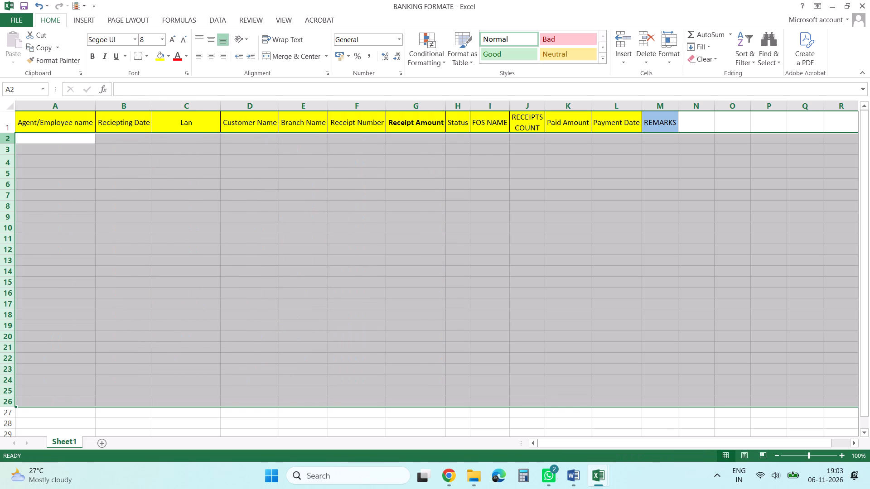
{"action": "key", "text": "ctrl+minus"}
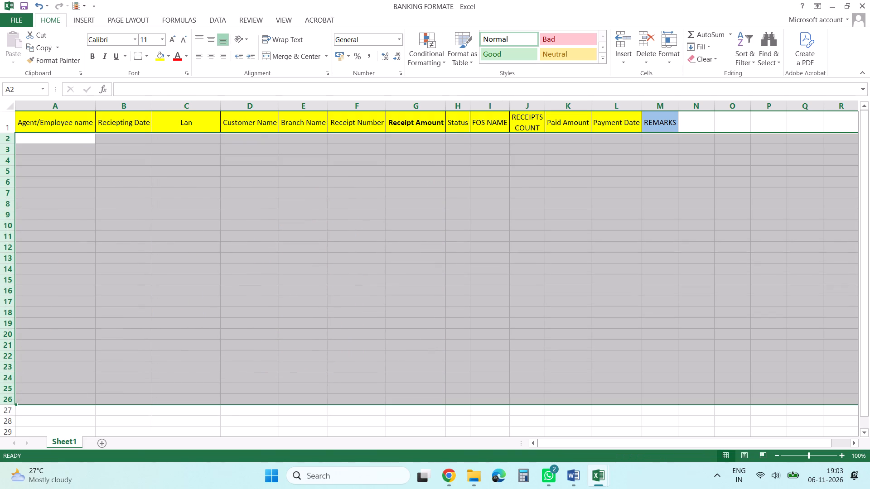
{"action": "left_click", "coordinate": [193, 187]}
Copy receipt data rows 2 to 11 from the converted worksheet, without the header, into the November BANKING FORMATE sheet starting at A2.
{"action": "key", "text": "alt+Tab"}
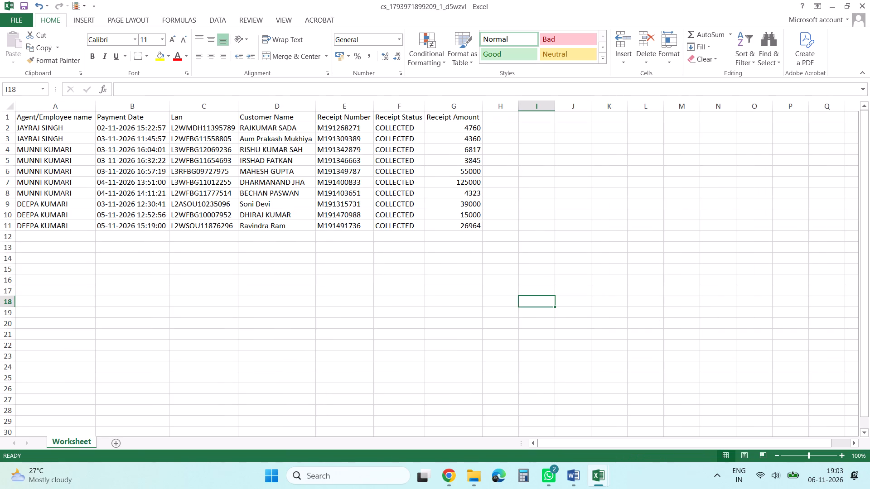
{"action": "left_click", "coordinate": [457, 228]}
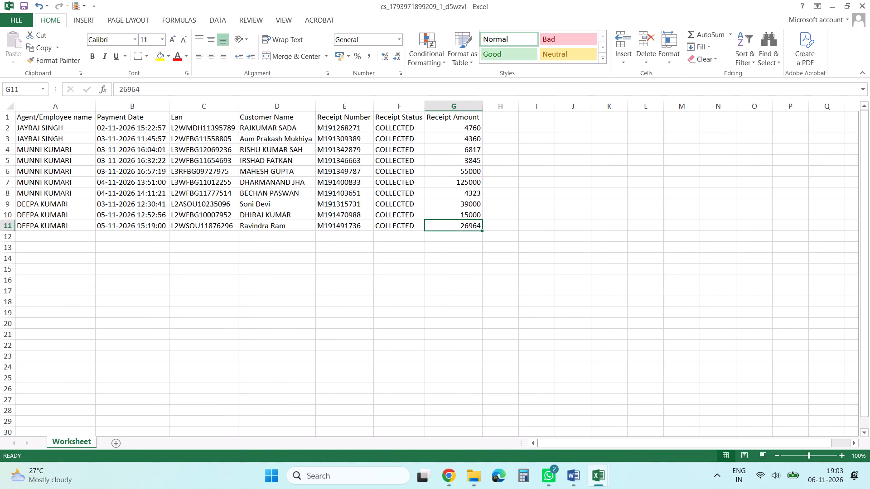
{"action": "key", "text": "ctrl+shift+Left"}
{"action": "key", "text": "ctrl+shift+Left"}
{"action": "key", "text": "ctrl+shift+Left"}
{"action": "key", "text": "ctrl+shift+Left"}
{"action": "key", "text": "ctrl+shift+Left"}
{"action": "key", "text": "ctrl+shift+Up"}
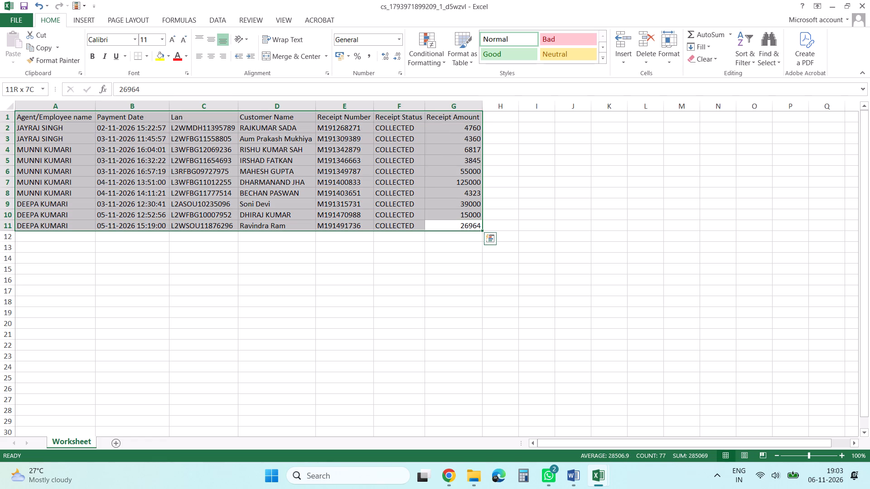
{"action": "key", "text": "shift+Down"}
{"action": "key", "text": "ctrl+c"}
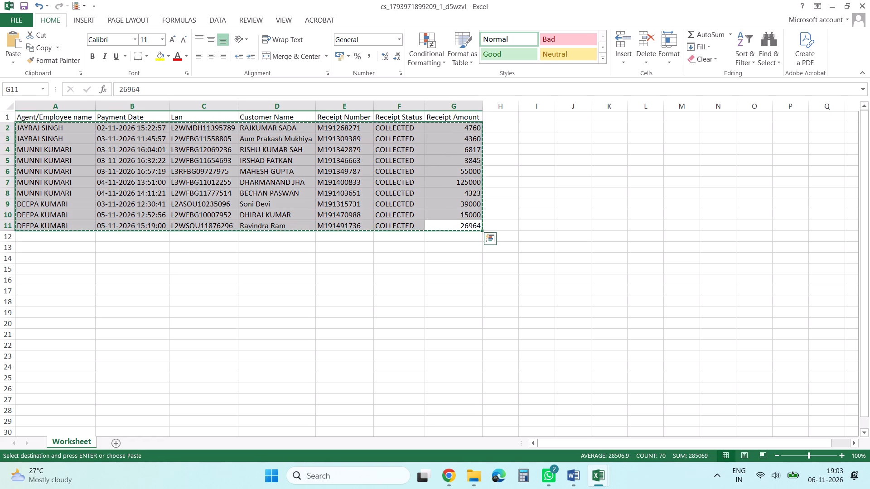
{"action": "key", "text": "alt+Tab"}
{"action": "key", "text": "alt+Tab"}
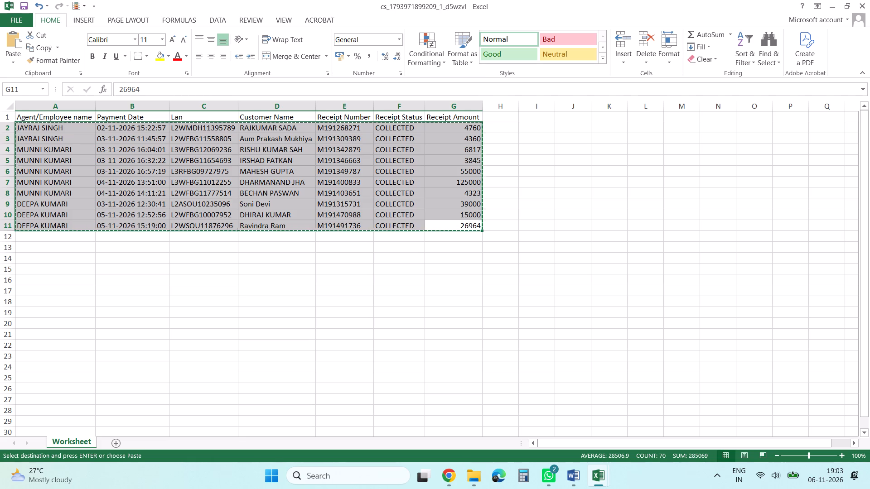
{"action": "key", "text": "alt+Tab"}
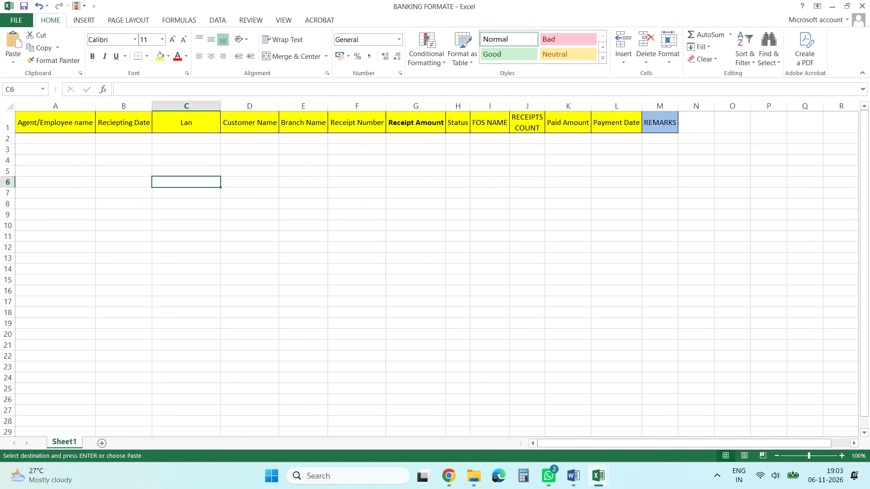
{"action": "left_click", "coordinate": [67, 138]}
{"action": "key", "text": "ctrl+v"}
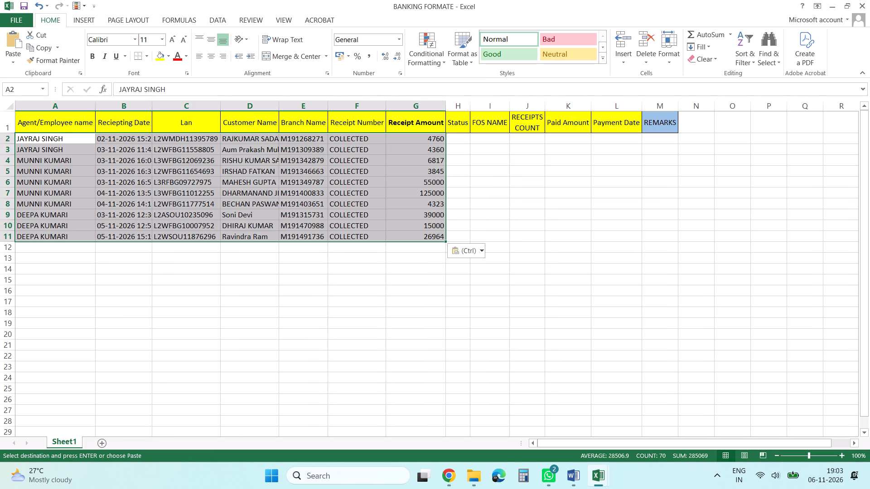
{"action": "left_click", "coordinate": [254, 277]}
Set the Reciepting Date in B2 to 02-11-2026 without a time.
{"action": "left_click", "coordinate": [142, 135]}
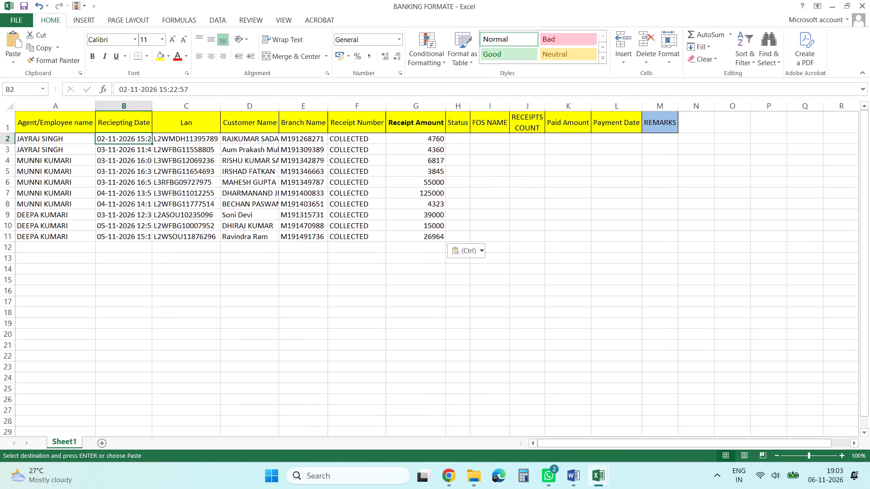
{"action": "type", "text": "02"}
{"action": "type", "text": "-11"}
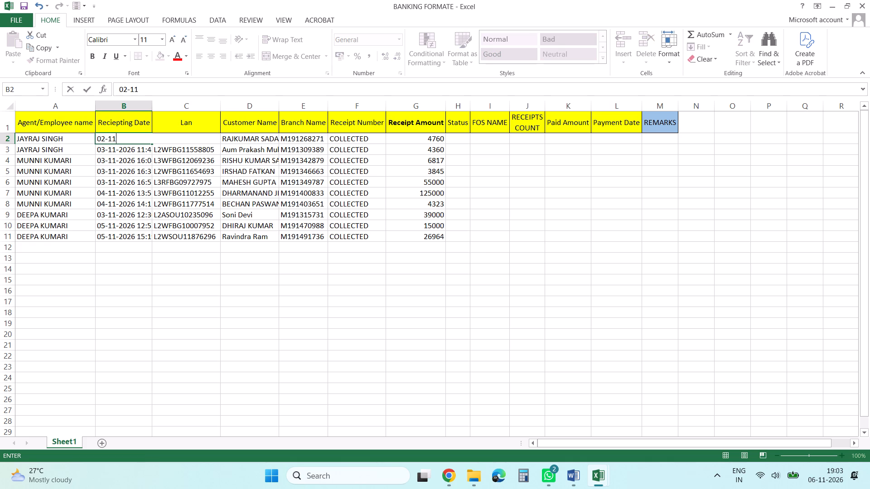
{"action": "type", "text": "-2026"}
{"action": "key", "text": "Tab"}
{"action": "key", "text": "Left"}
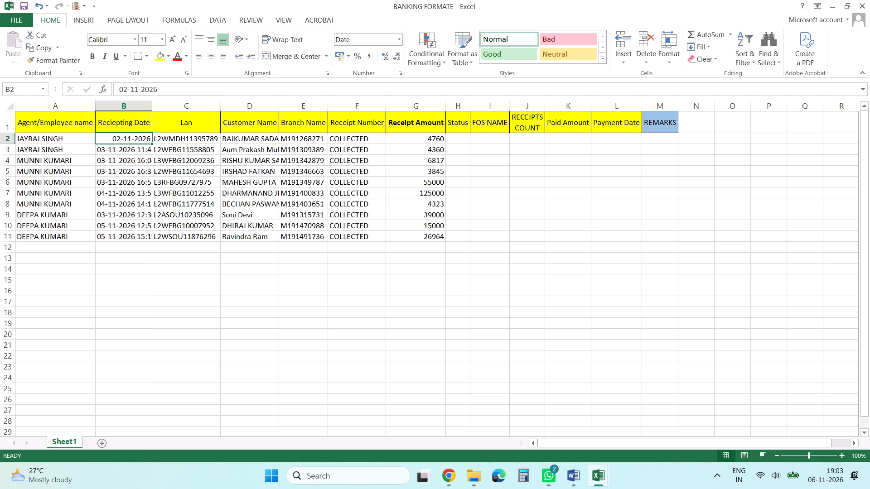
Set the Reciepting Date in B3 to 03-11-2026 and fill it down through B6, saving the workbook before the fill.
{"action": "key", "text": "Down"}
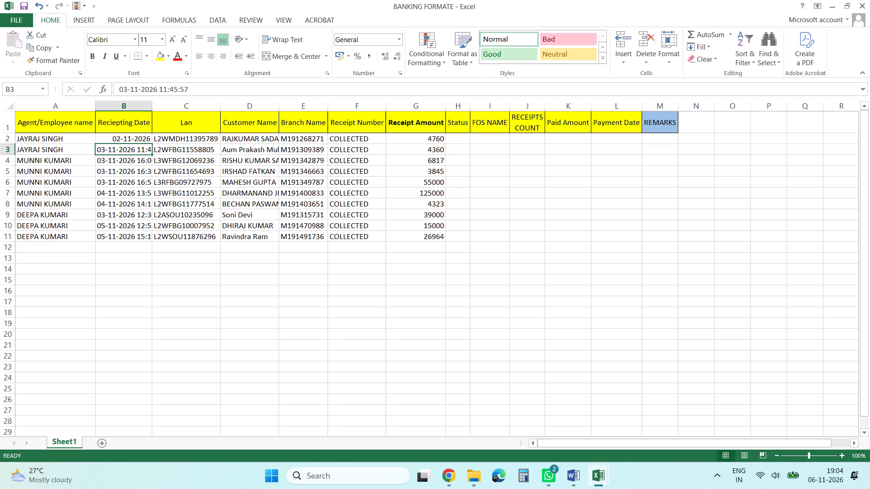
{"action": "type", "text": "03-11-2026"}
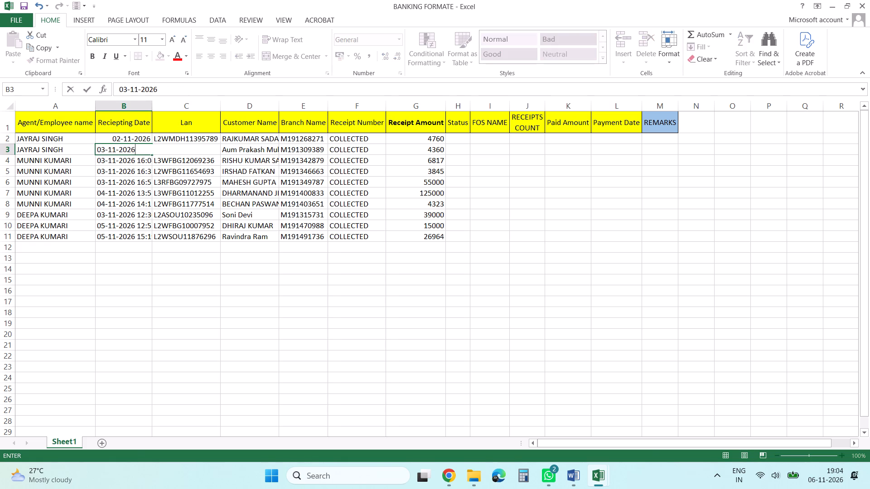
{"action": "key", "text": "Return"}
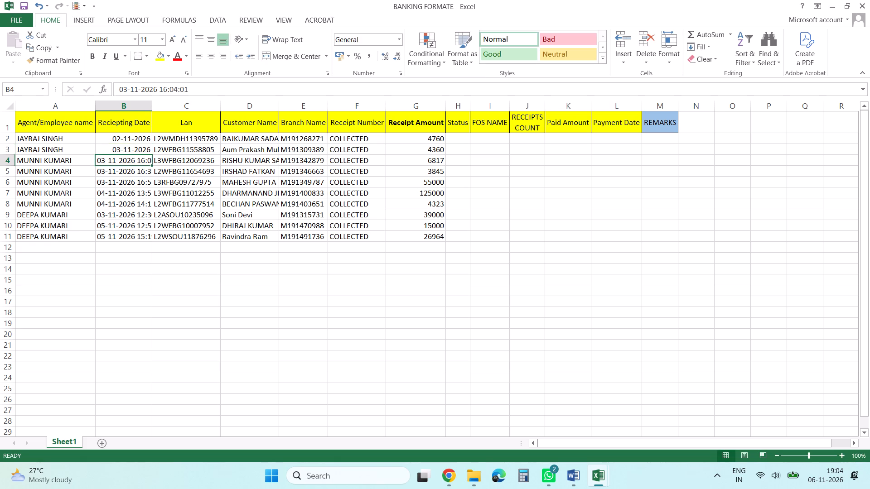
{"action": "key", "text": "Up"}
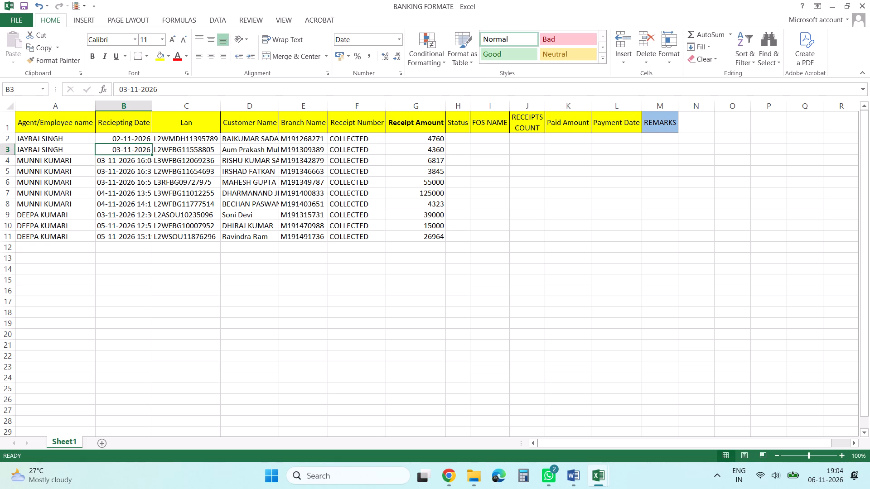
{"action": "key", "text": "shift+Down"}
{"action": "key", "text": "shift+Down"}
{"action": "key", "text": "shift+Down"}
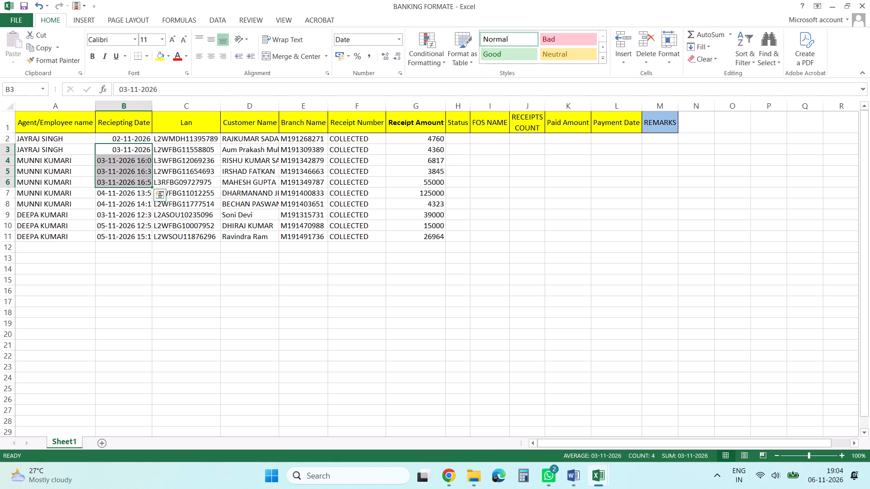
{"action": "key", "text": "ctrl+s"}
{"action": "key", "text": "ctrl+d"}
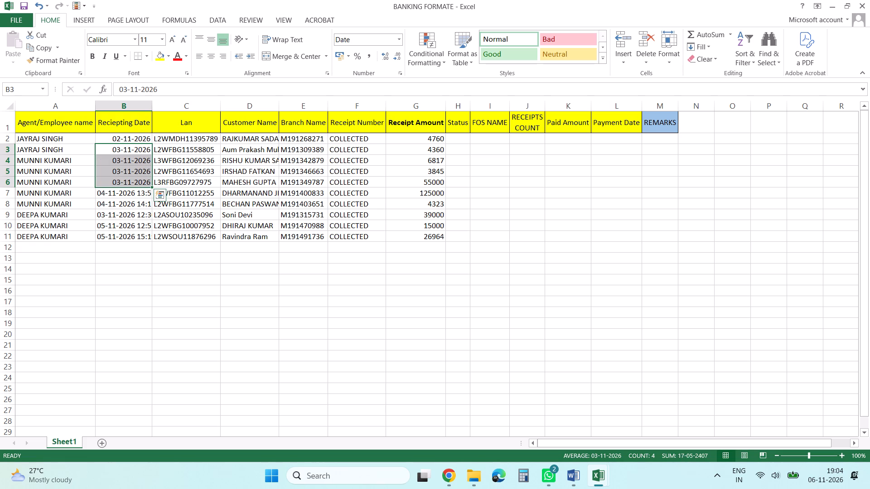
Set the Reciepting Date in B7 to 04-11-2026 and fill it down to B8.
{"action": "key", "text": "Down"}
{"action": "key", "text": "Down"}
{"action": "key", "text": "Down"}
{"action": "key", "text": "Down"}
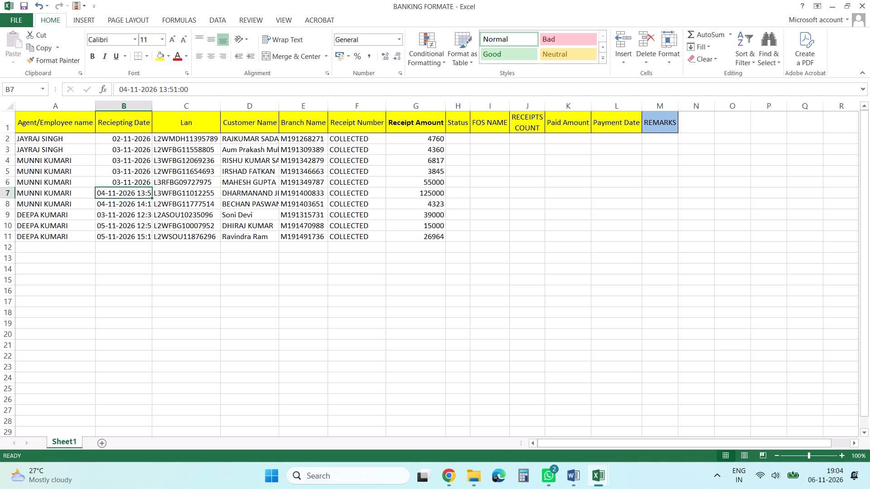
{"action": "type", "text": "04-110"}
{"action": "key", "text": "BackSpace"}
{"action": "type", "text": "-2026"}
{"action": "key", "text": "Down"}
{"action": "key", "text": "Up"}
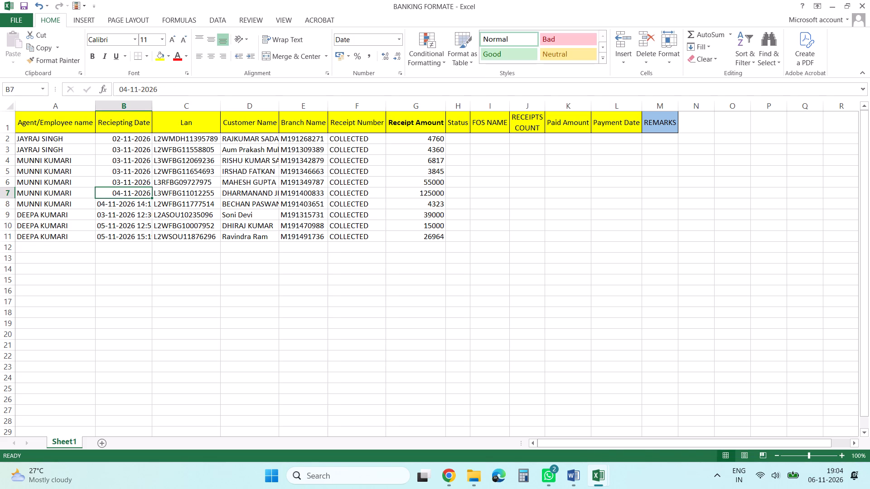
{"action": "key", "text": "shift+Down"}
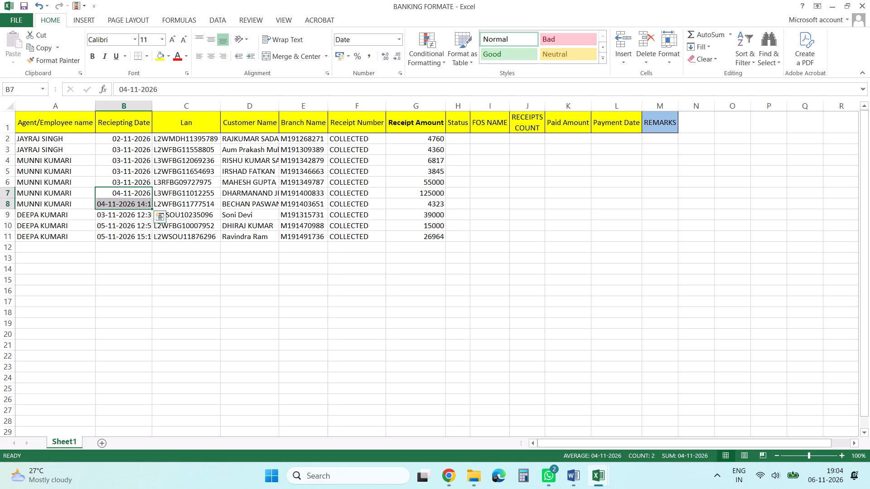
{"action": "key", "text": "ctrl+d"}
Set the remaining Reciepting Dates to 03-11-2026 in B9 and 05-11-2026 in both B10 and B11.
{"action": "key", "text": "Down"}
{"action": "key", "text": "Down"}
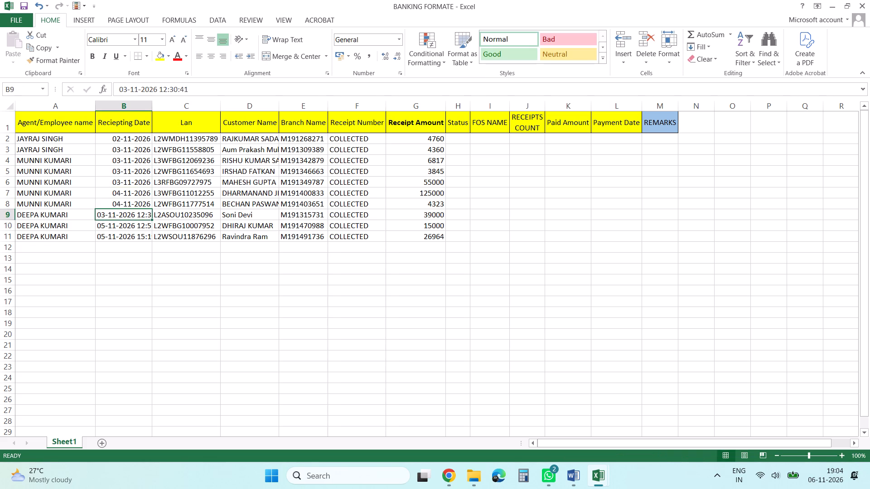
{"action": "type", "text": "03-11-2026"}
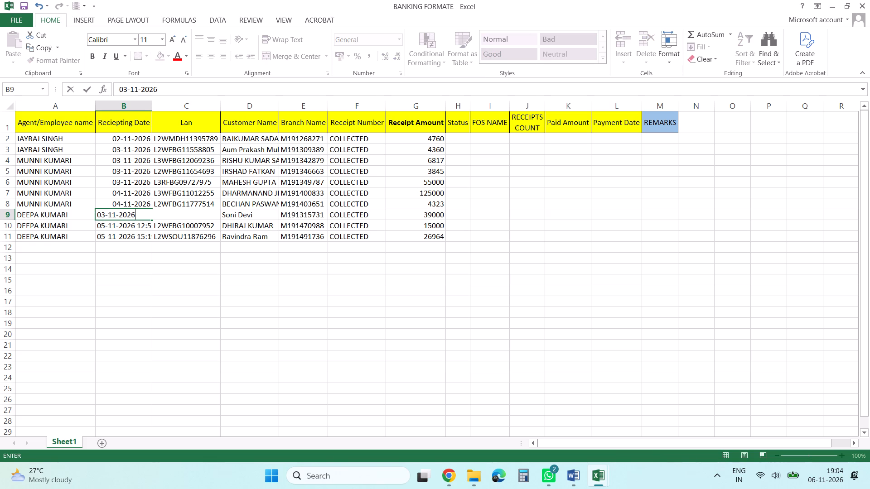
{"action": "key", "text": "Return"}
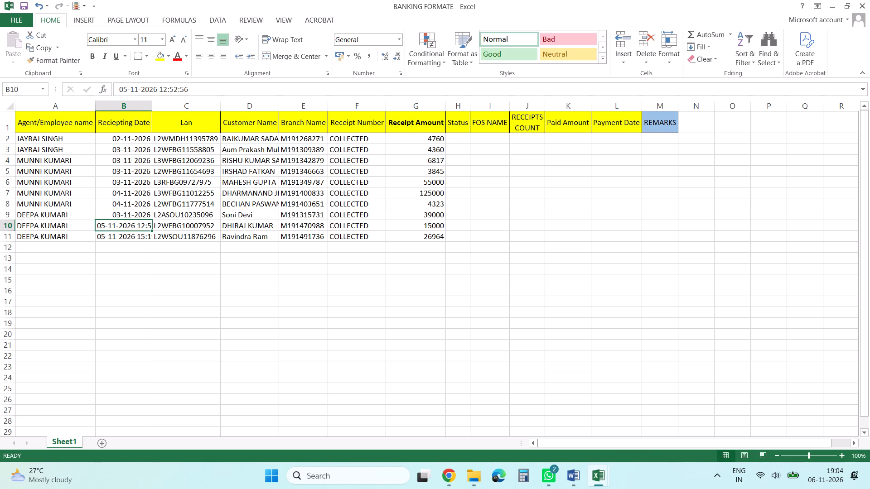
{"action": "type", "text": "05-11-2026"}
{"action": "key", "text": "Down"}
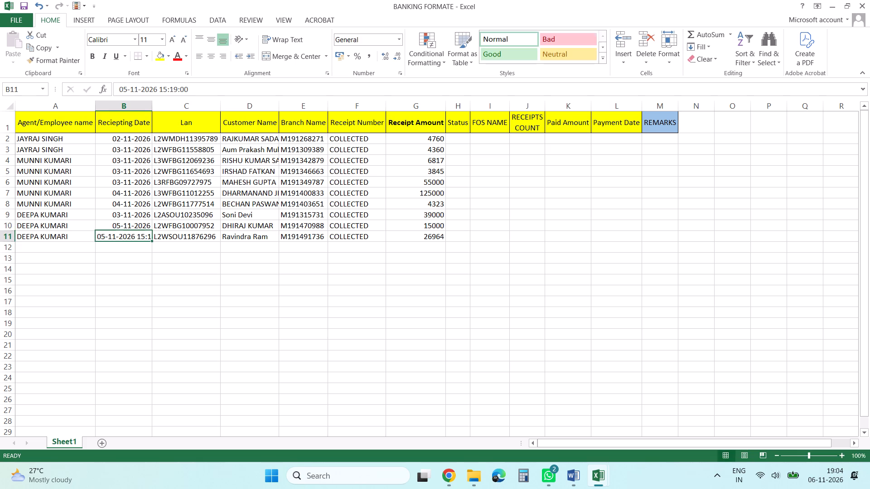
{"action": "type", "text": "05-11-2026"}
{"action": "key", "text": "Return"}
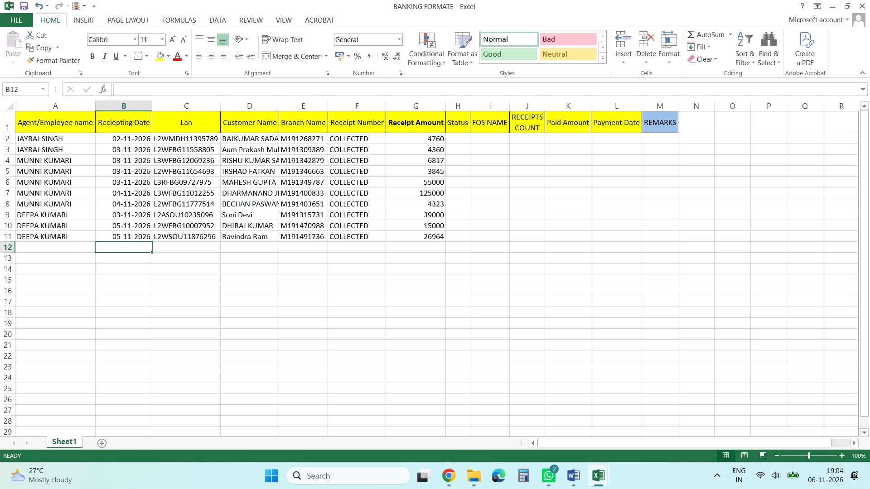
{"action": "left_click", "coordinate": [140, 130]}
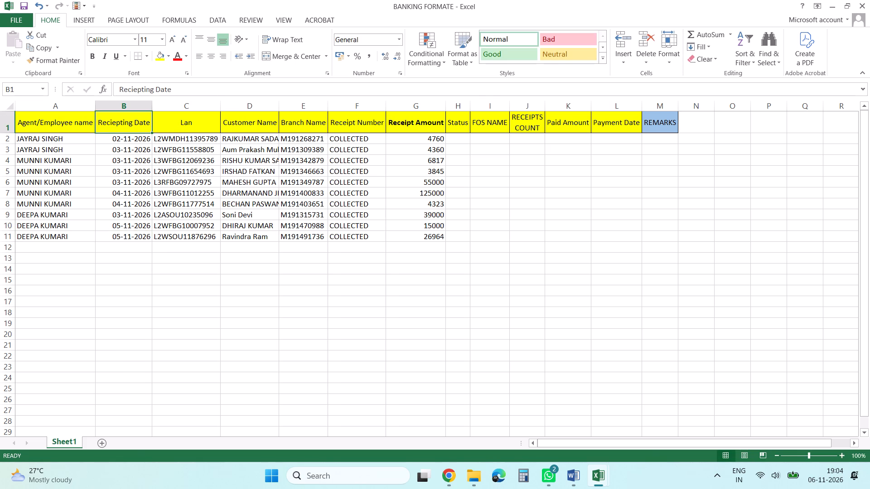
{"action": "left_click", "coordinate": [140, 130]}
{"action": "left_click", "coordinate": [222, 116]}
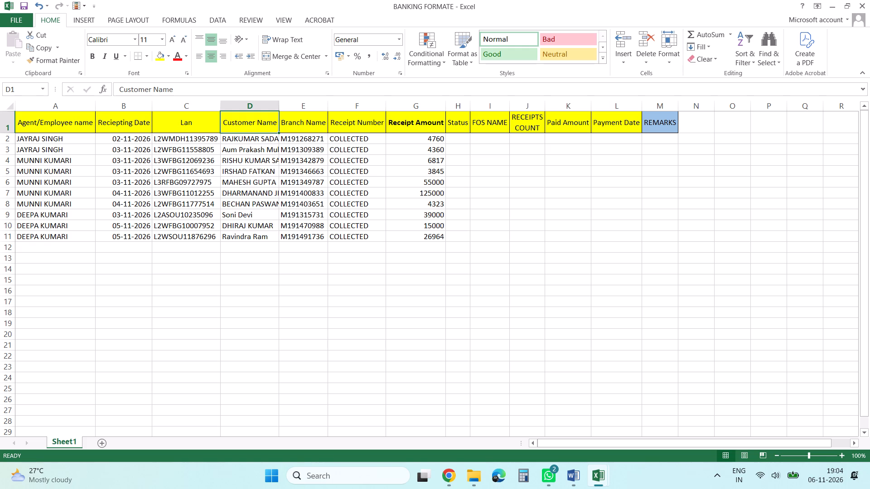
Move the receipt numbers in E2 to E11 from Branch Name into the Receipt Number column, replacing the COLLECTED entries.
{"action": "left_click", "coordinate": [291, 138]}
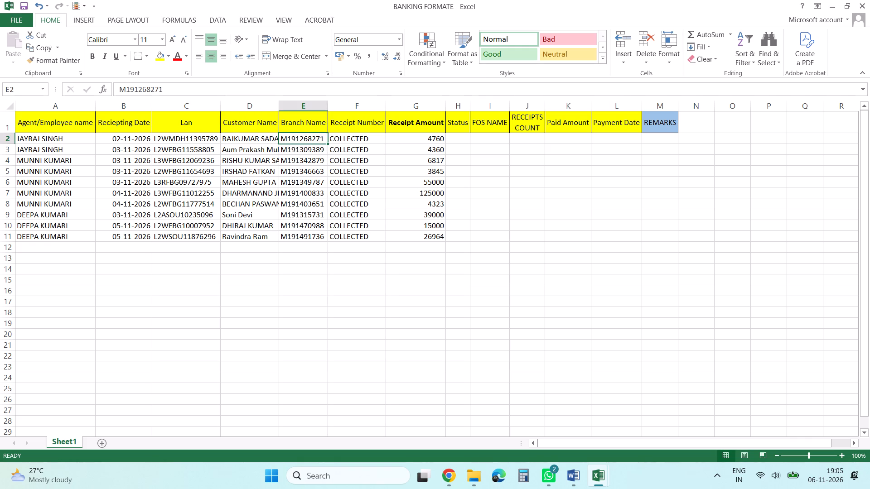
{"action": "key", "text": "ctrl+shift+Down"}
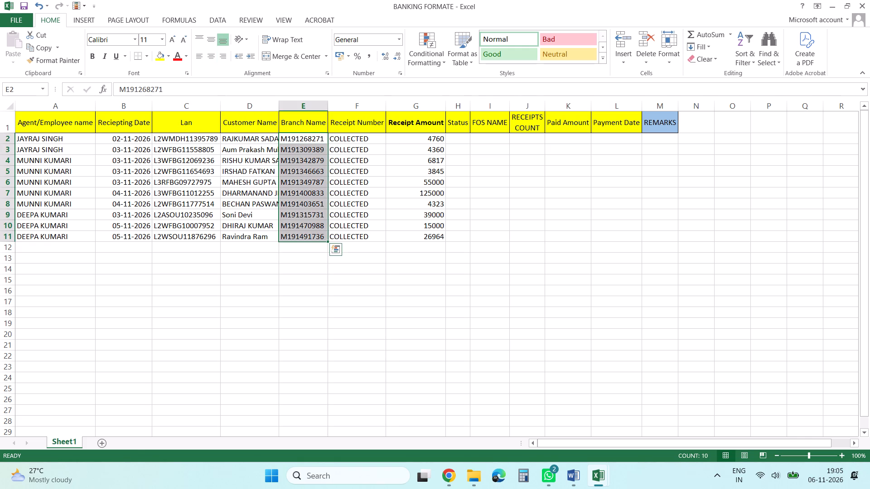
{"action": "key", "text": "ctrl+x"}
{"action": "left_click", "coordinate": [359, 139]}
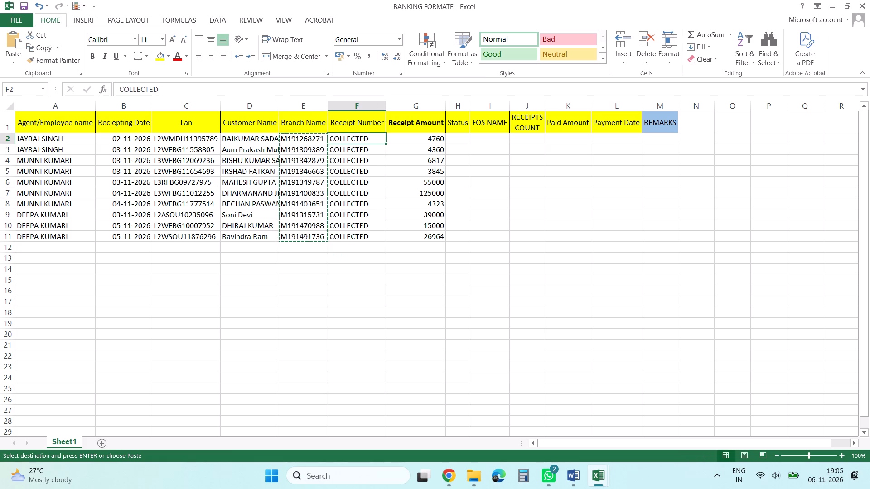
{"action": "key", "text": "ctrl+v"}
Select the first empty Branch Name cell, E2.
{"action": "left_click", "coordinate": [318, 138]}
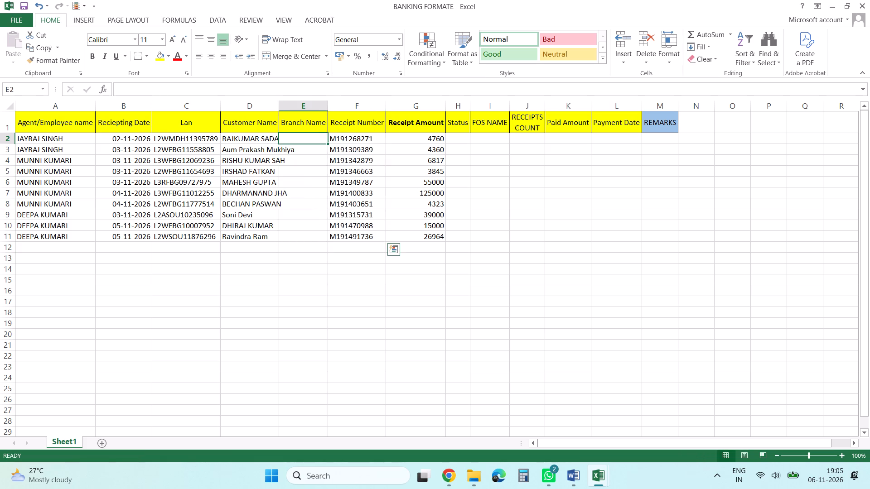
{"action": "left_click", "coordinate": [402, 165]}
{"action": "left_click", "coordinate": [309, 140]}
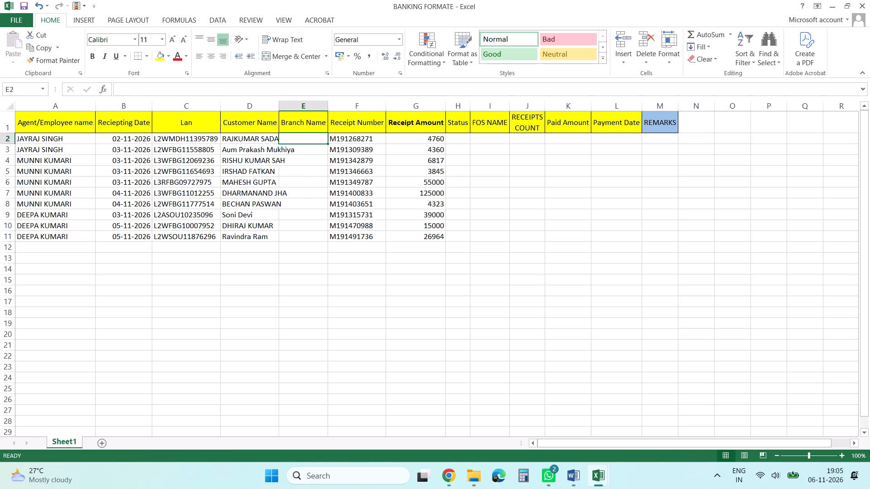
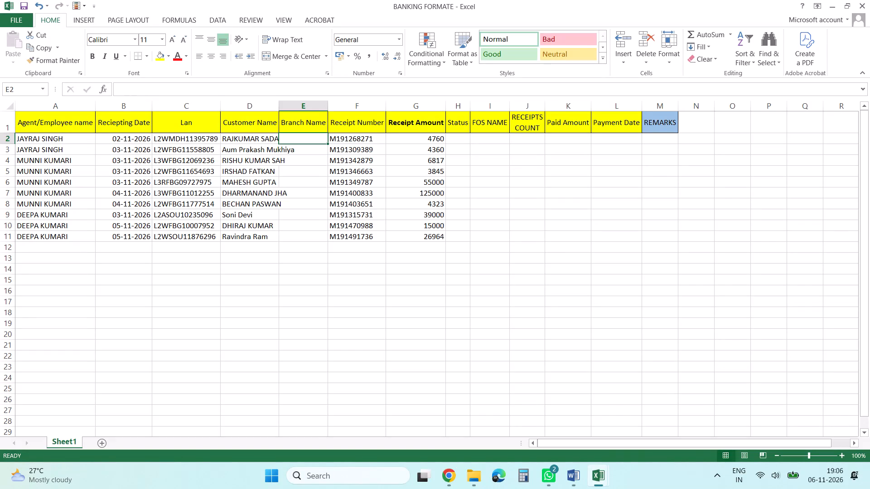
Enter MADHEPURA as the Branch Name in E2.
{"action": "key", "text": "m"}
{"action": "key", "text": "BackSpace"}
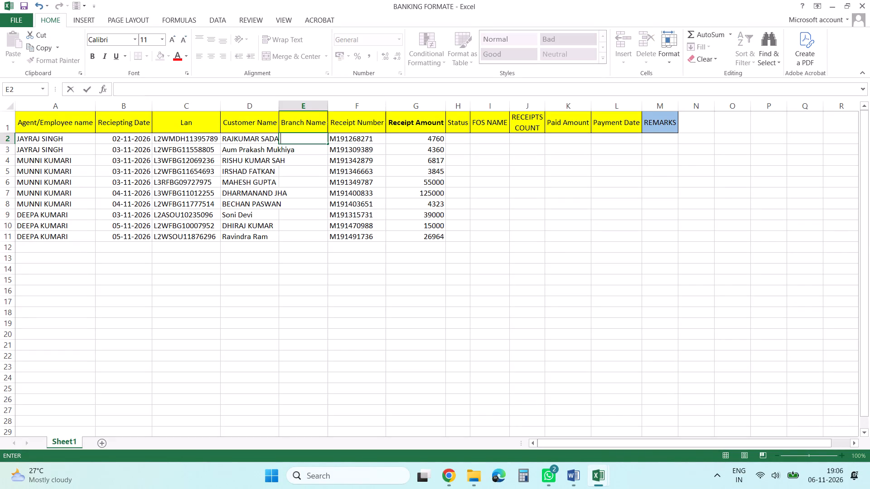
{"action": "type", "text": "MA"}
{"action": "type", "text": "DHE"}
{"action": "type", "text": "PURA"}
{"action": "key", "text": "Down"}
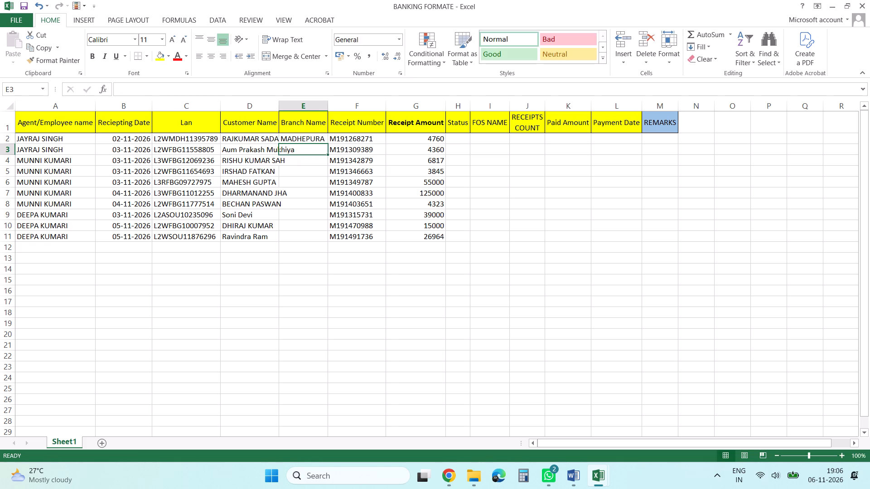
Enter FORBESGANJ as the Branch Name in each cell from E3 to E8.
{"action": "type", "text": "FORN"}
{"action": "key", "text": "BackSpace"}
{"action": "type", "text": "BE"}
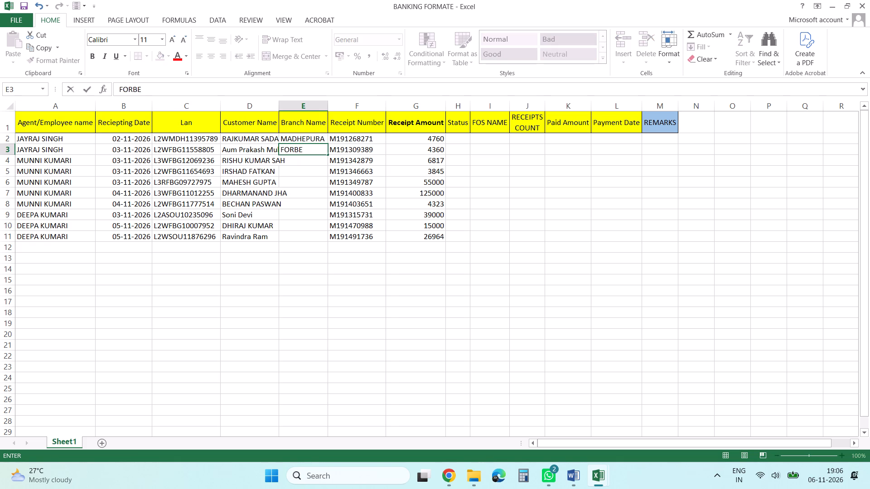
{"action": "type", "text": "SGANJ"}
{"action": "key", "text": "Down"}
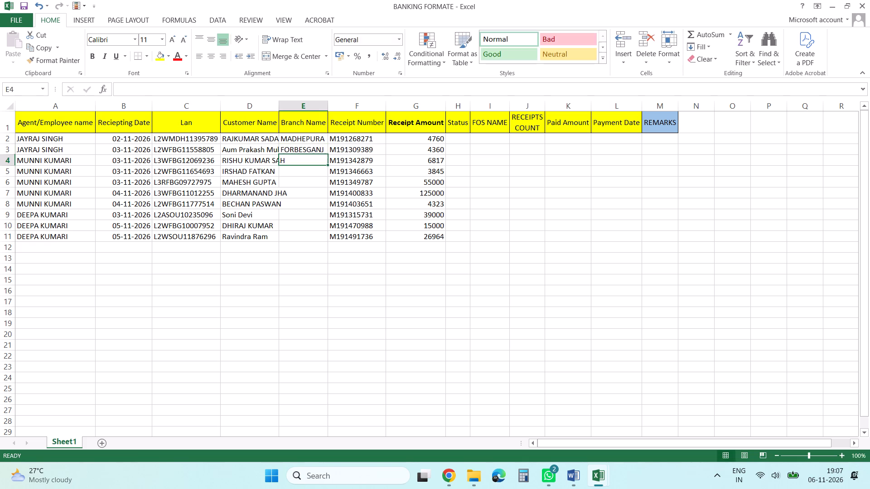
{"action": "key", "text": "f"}
{"action": "key", "text": "Down"}
{"action": "key", "text": "f"}
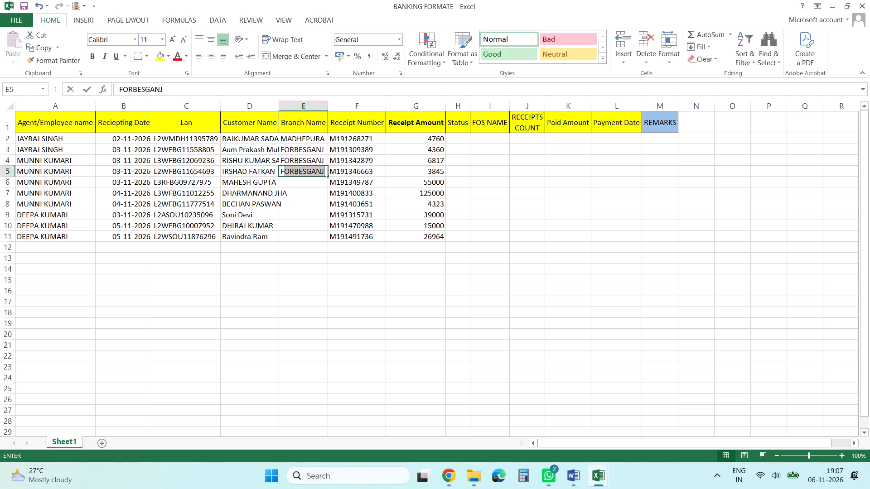
{"action": "key", "text": "Down"}
{"action": "key", "text": "f"}
{"action": "key", "text": "Down"}
{"action": "key", "text": "f"}
{"action": "key", "text": "Down"}
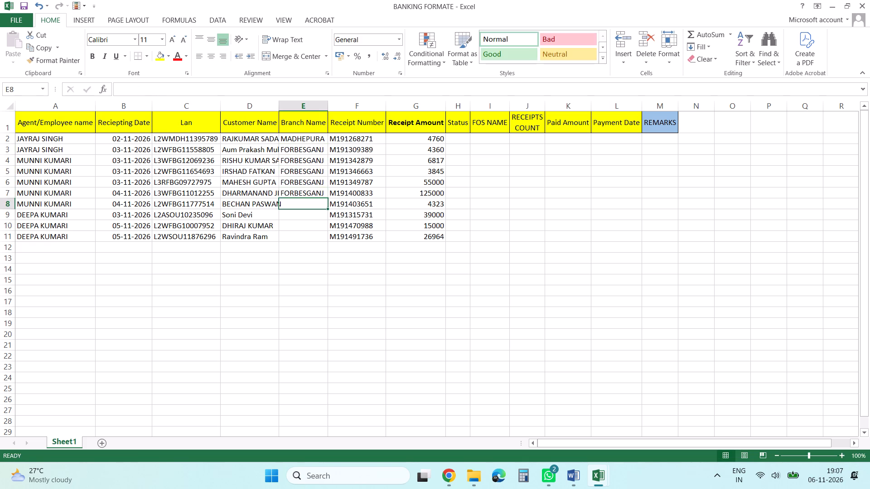
{"action": "key", "text": "f"}
{"action": "key", "text": "Down"}
Fill the remaining Branch Names with SUPAUL in E9, FORBESGANJ in E10 and SUPAUL in E11.
{"action": "type", "text": "SUPAUL"}
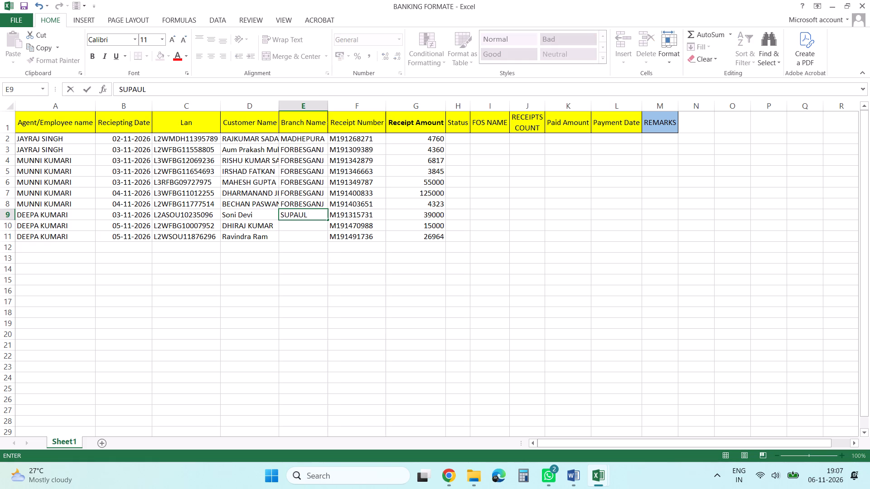
{"action": "key", "text": "Down"}
{"action": "key", "text": "s"}
{"action": "key", "text": "Down"}
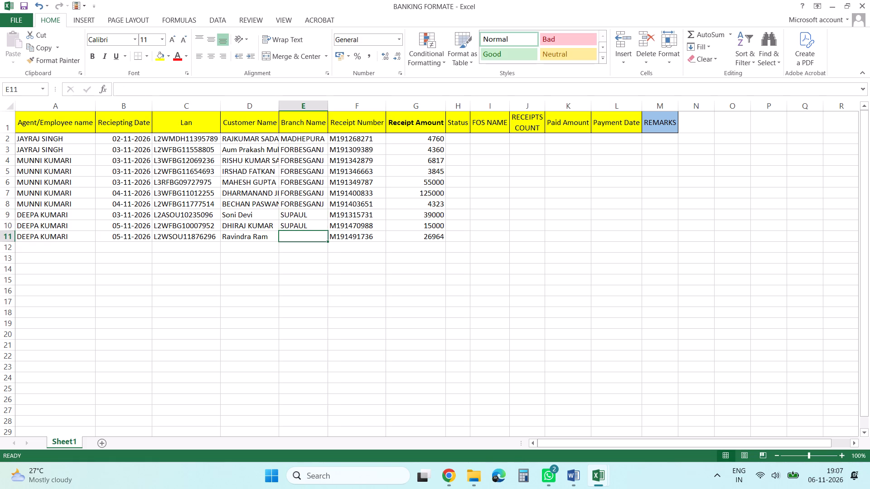
{"action": "key", "text": "Up"}
{"action": "key", "text": "f"}
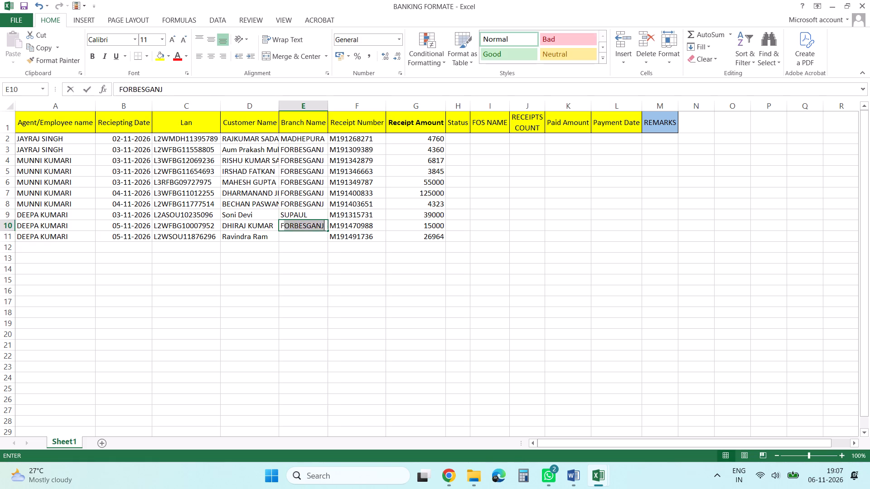
{"action": "key", "text": "Down"}
{"action": "key", "text": "s"}
{"action": "key", "text": "Down"}
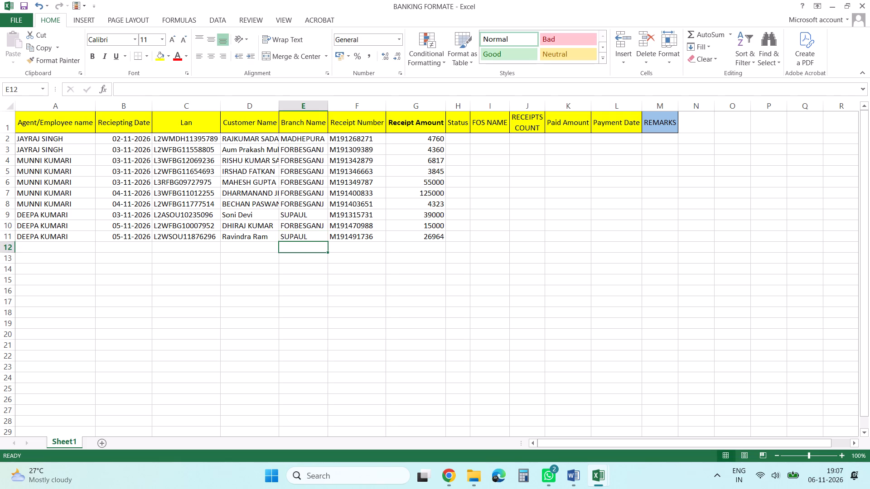
Add filters to the header row and sort the records by Reciepting Date from oldest to newest.
{"action": "left_click", "coordinate": [126, 125]}
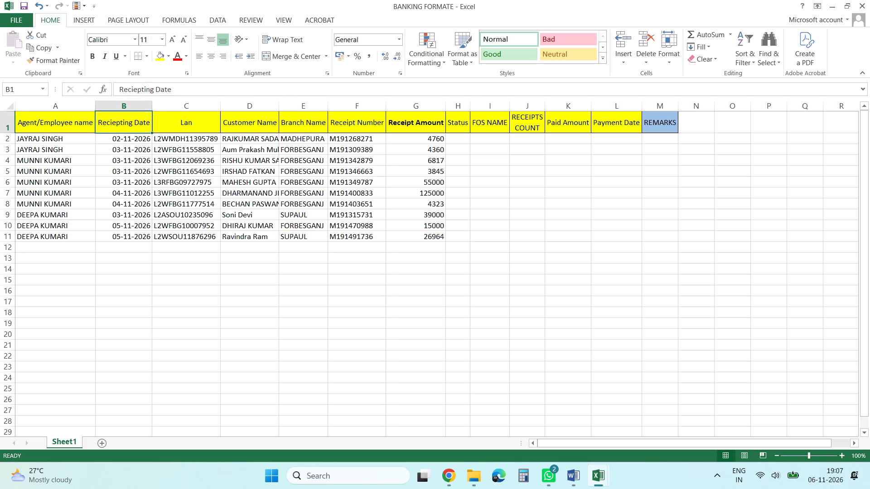
{"action": "key", "text": "ctrl+shift+l"}
{"action": "key", "text": "ctrl+shift+l"}
{"action": "key", "text": "ctrl+shift+l"}
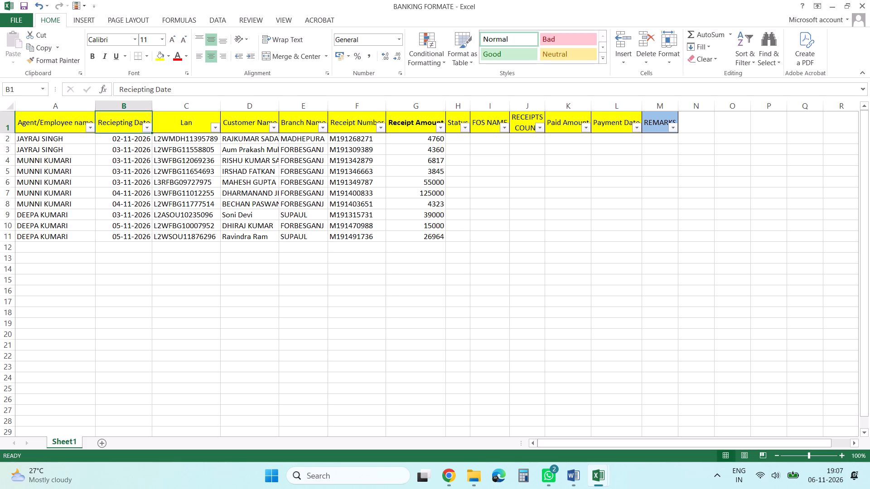
{"action": "left_click", "coordinate": [147, 129]}
{"action": "left_click", "coordinate": [135, 139]}
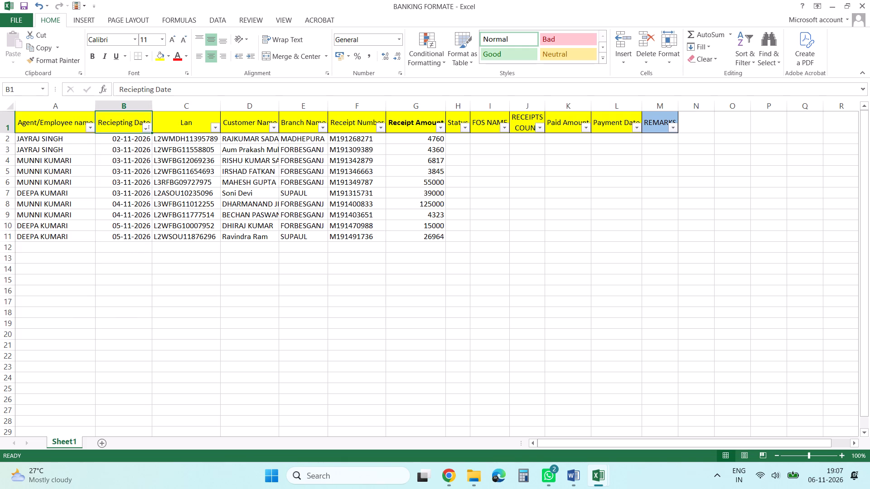
Copy the records in A2 to G11 into the BANKING SCRL sheet of the Master data NOVEMBER workbook, starting at A18.
{"action": "left_click", "coordinate": [414, 235]}
{"action": "key", "text": "ctrl+shift+Left"}
{"action": "key", "text": "ctrl+shift+Up"}
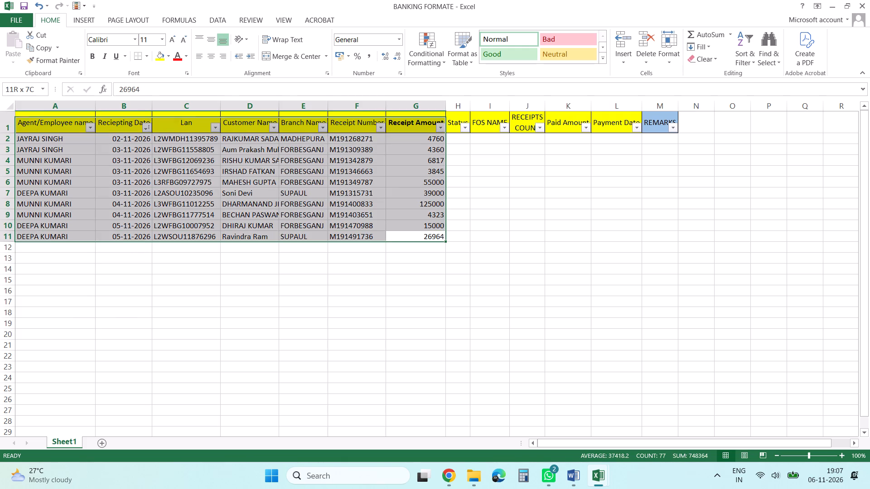
{"action": "key", "text": "shift+Down"}
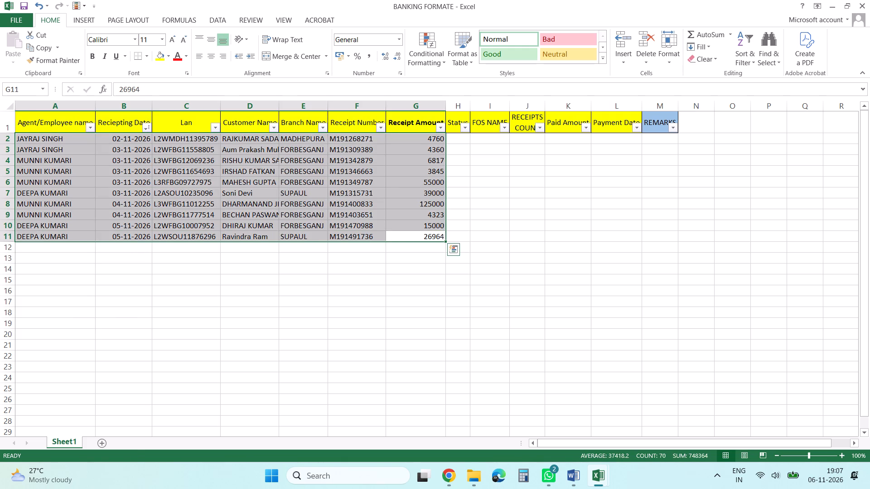
{"action": "key", "text": "ctrl+c"}
{"action": "key", "text": "ctrl+c"}
{"action": "key", "text": "ctrl+c"}
{"action": "key", "text": "ctrl+c"}
{"action": "key", "text": "alt+Tab"}
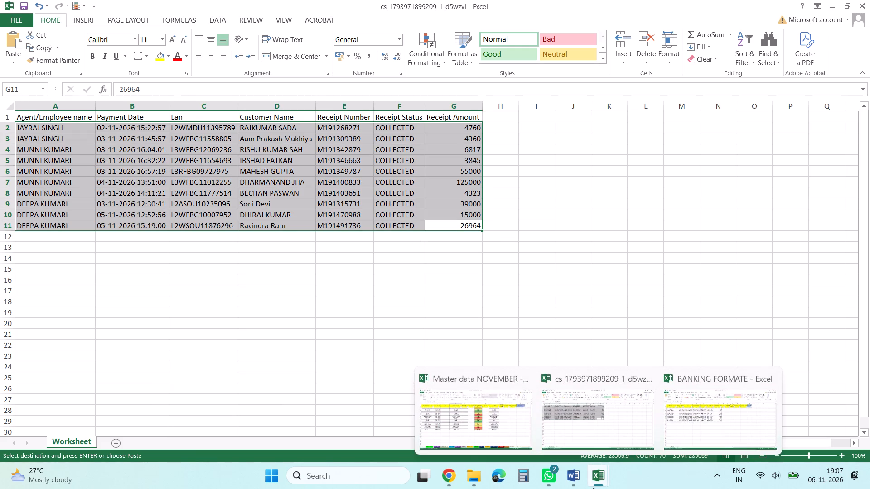
{"action": "left_click", "coordinate": [472, 422]}
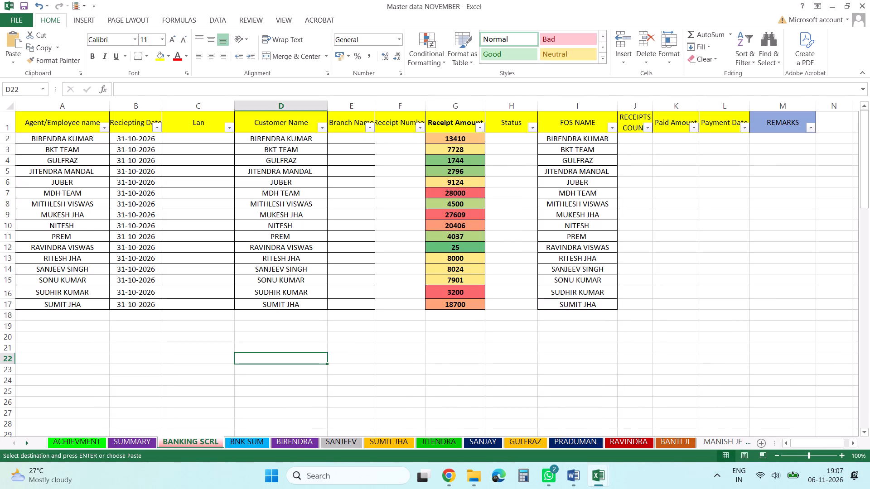
{"action": "left_click", "coordinate": [54, 320]}
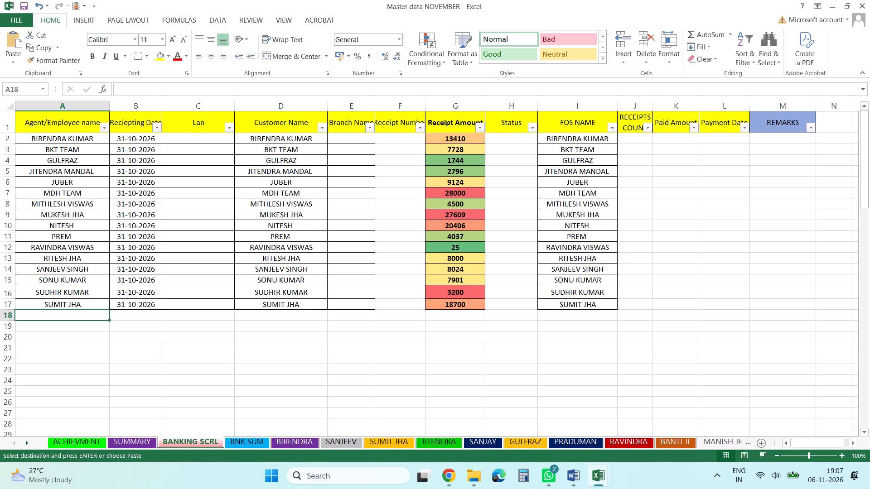
{"action": "key", "text": "ctrl+v"}
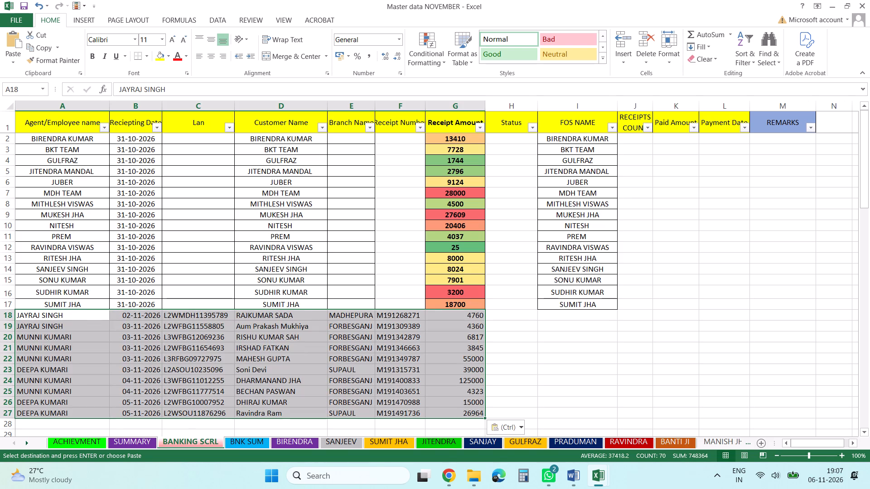
Select the pasted Receipt Amount values in G18 to G27.
{"action": "left_click", "coordinate": [345, 348]}
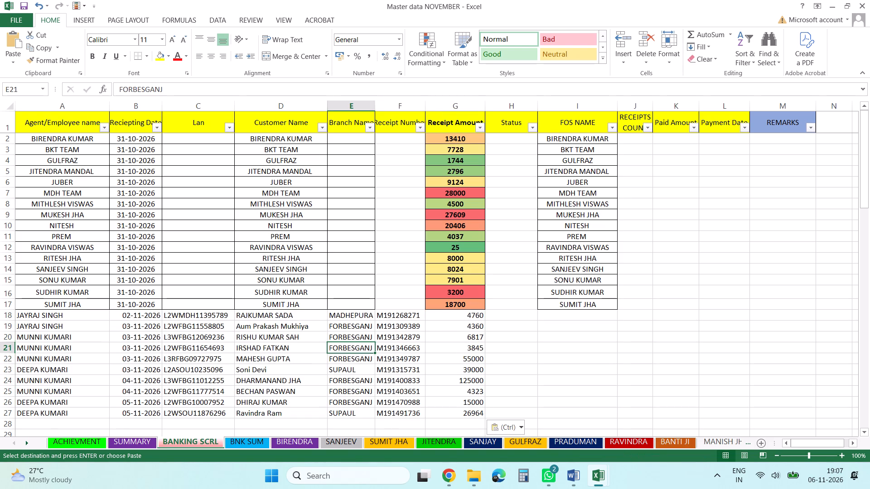
{"action": "left_click", "coordinate": [425, 353]}
{"action": "left_click", "coordinate": [482, 355]}
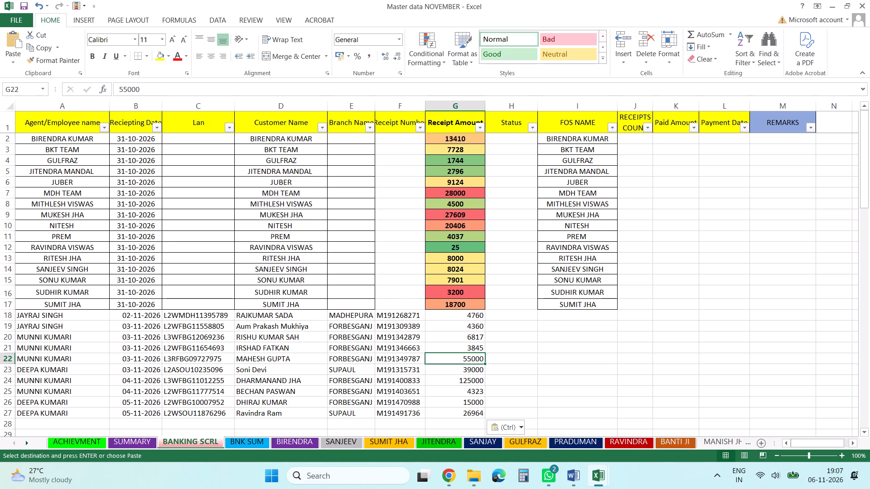
{"action": "scroll", "coordinate": [520, 333], "scroll_direction": "down", "scroll_amount": 1}
{"action": "scroll", "coordinate": [520, 333], "scroll_direction": "up", "scroll_amount": 1}
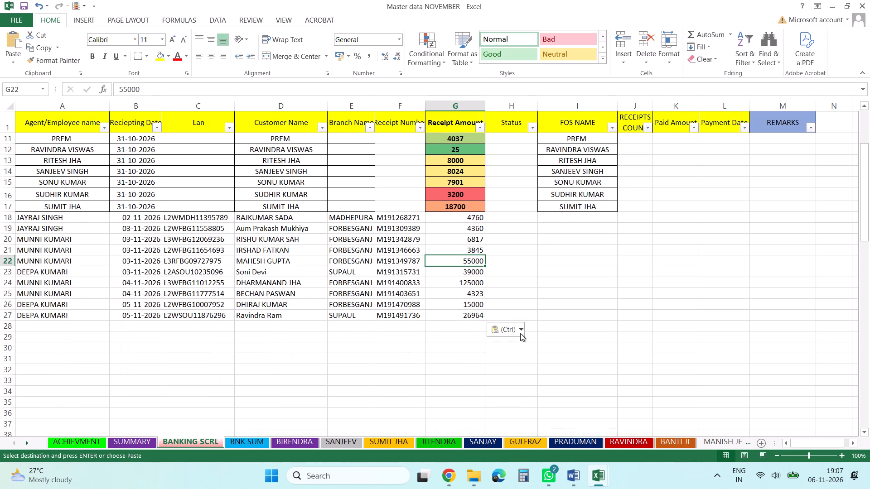
{"action": "left_click_drag", "start_coordinate": [471, 218], "coordinate": [471, 316]}
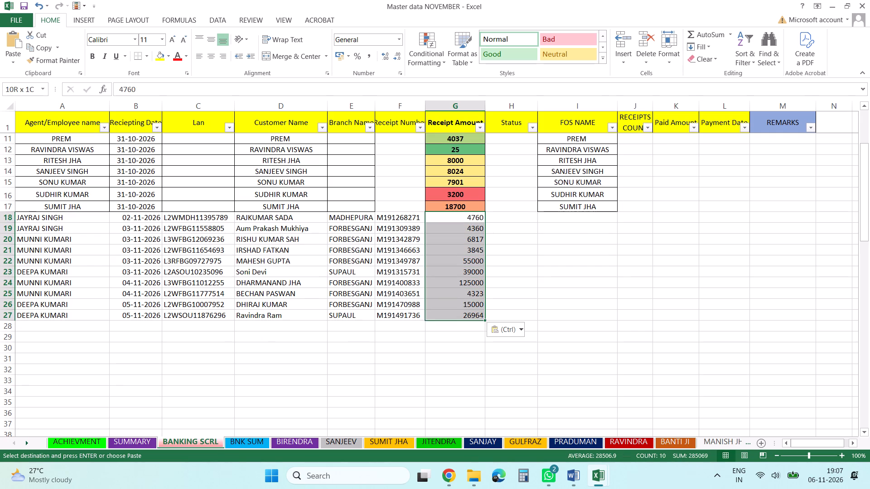
{"action": "left_click_drag", "start_coordinate": [471, 316], "coordinate": [471, 319]}
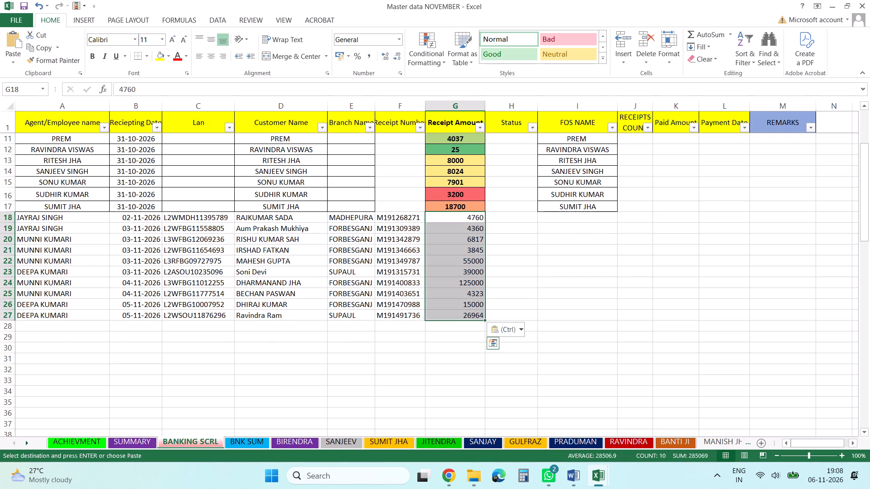
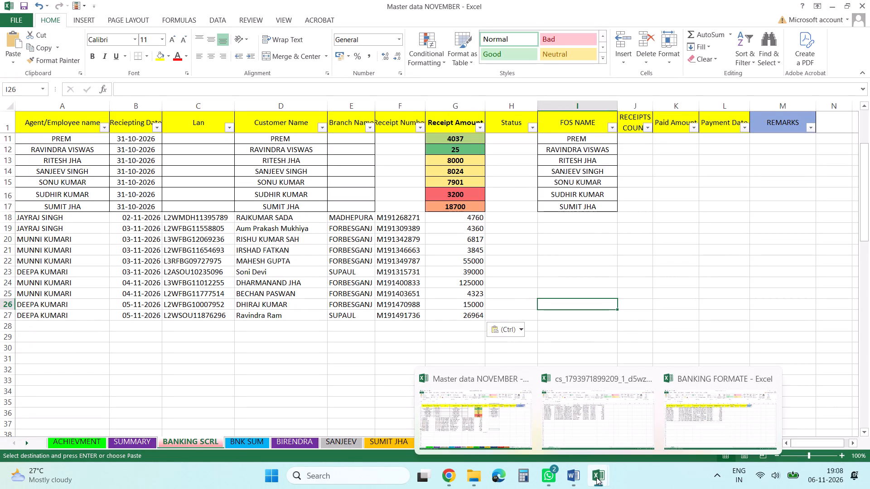
{"action": "left_click", "coordinate": [590, 444]}
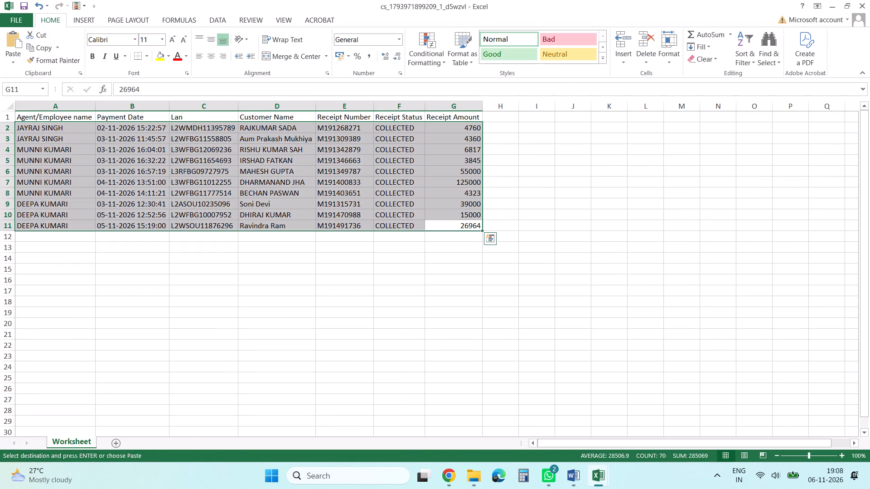
{"action": "left_click_drag", "start_coordinate": [435, 293], "coordinate": [126, 160]}
{"action": "left_click", "coordinate": [14, 127]}
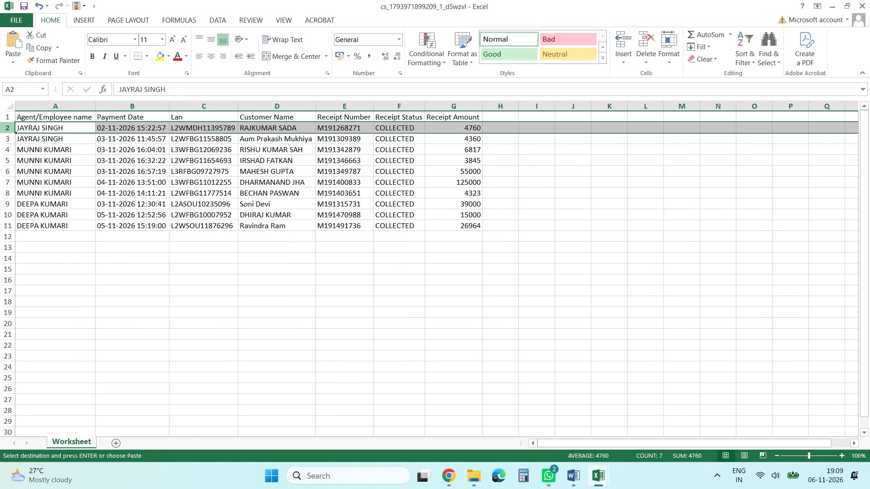
{"action": "key", "text": "ctrl+shift+Down"}
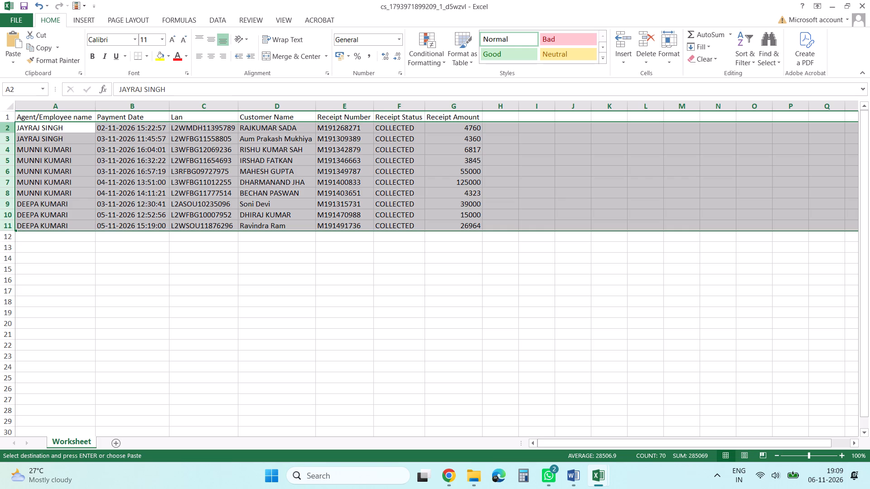
{"action": "key", "text": "ctrl+minus"}
{"action": "left_click", "coordinate": [249, 243]}
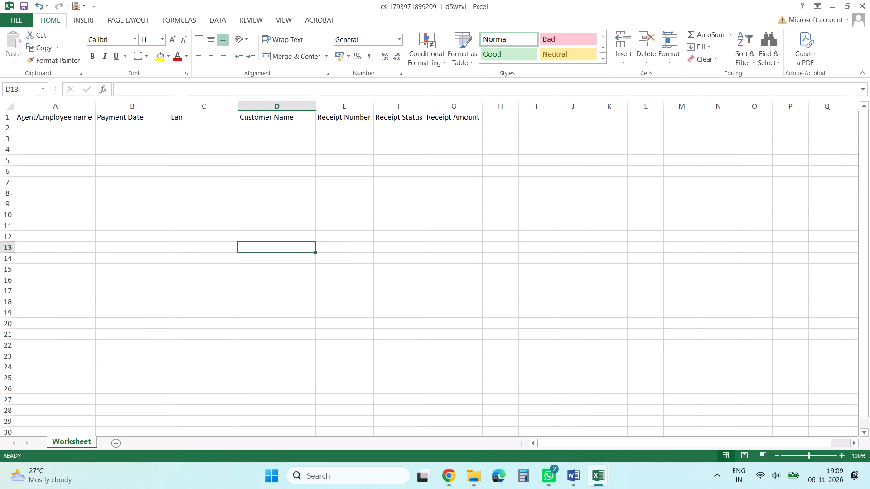
In Chrome's DMS-AgencyManagement portal, generate the Transaction Level Report for 06-11-2026 with payment mode ALL and look through its columns.
{"action": "left_click", "coordinate": [432, 466]}
{"action": "left_click", "coordinate": [445, 475]}
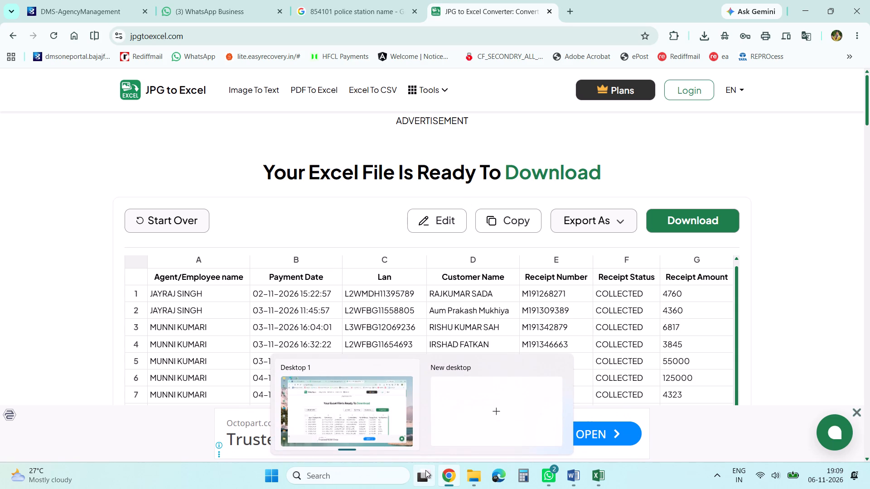
{"action": "left_click", "coordinate": [355, 374]}
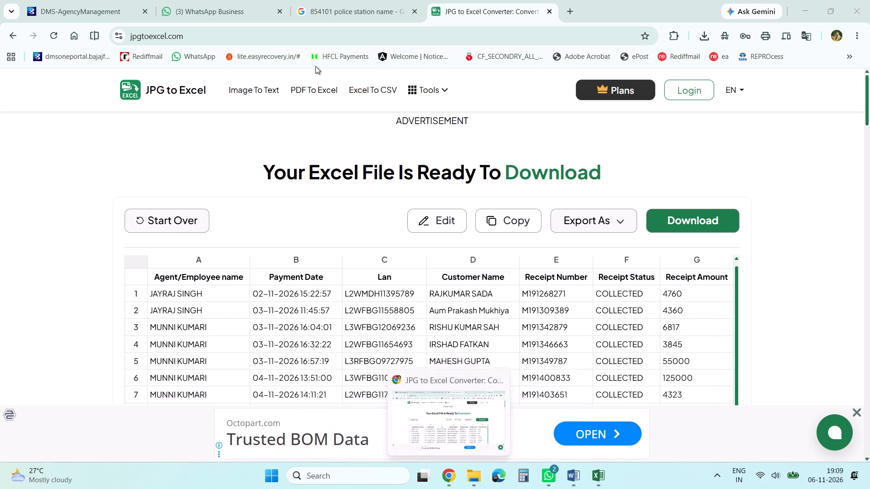
{"action": "left_click", "coordinate": [90, 8]}
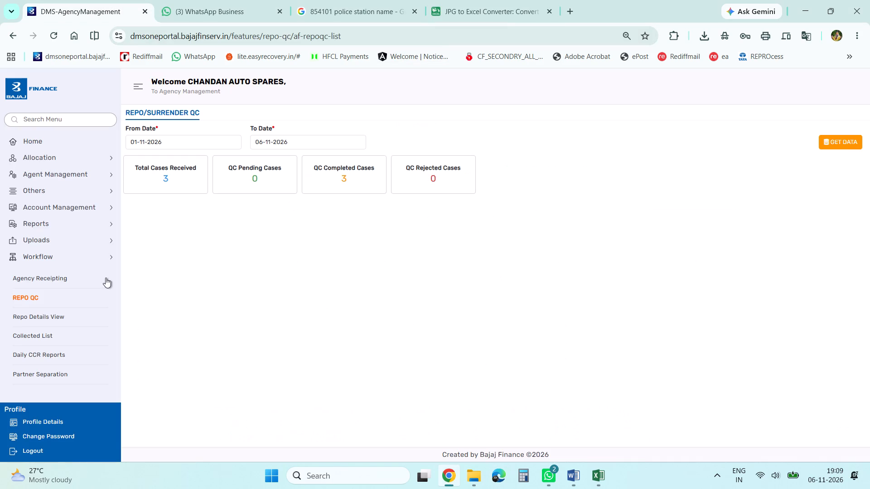
{"action": "scroll", "coordinate": [46, 367], "scroll_direction": "down", "scroll_amount": 4}
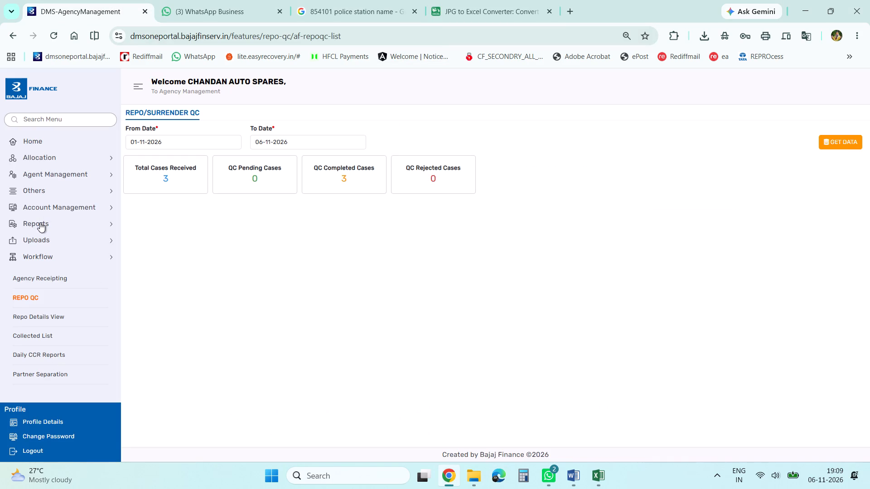
{"action": "left_click", "coordinate": [40, 222]}
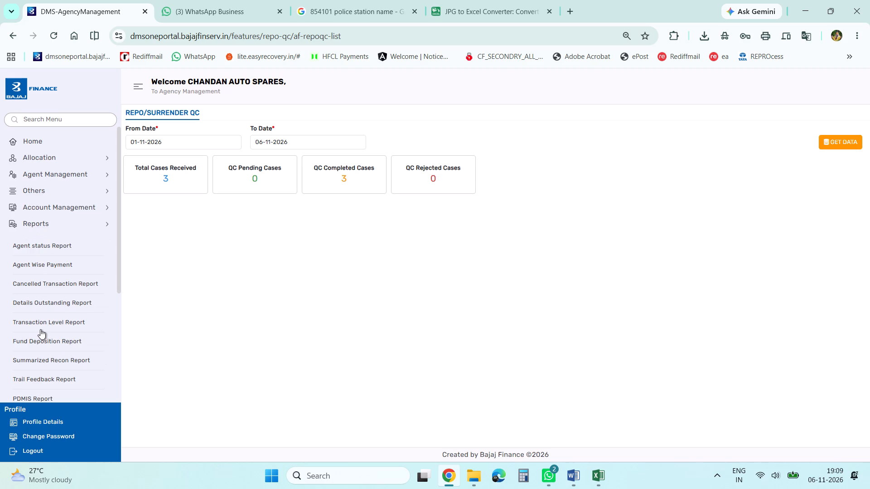
{"action": "left_click", "coordinate": [40, 322]}
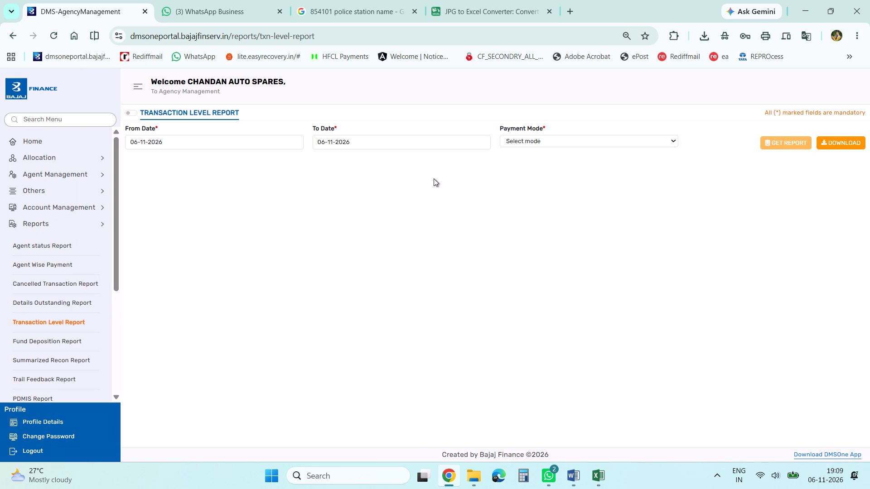
{"action": "left_click", "coordinate": [542, 144]}
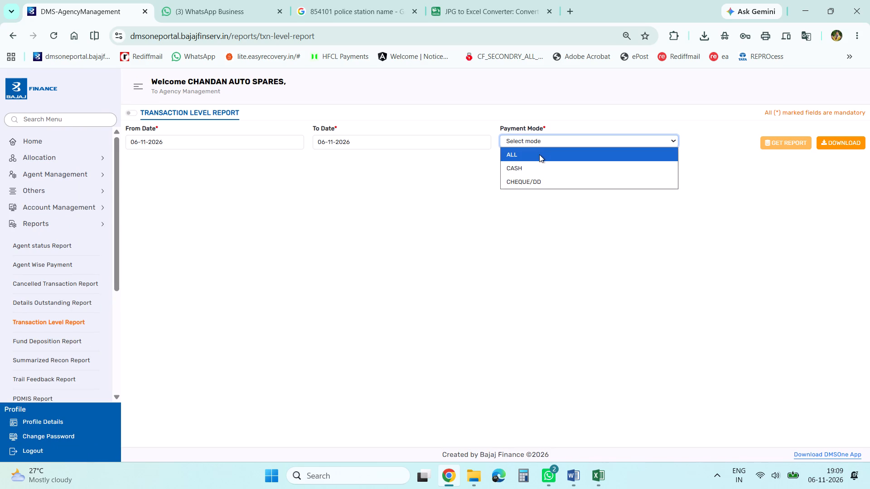
{"action": "left_click", "coordinate": [539, 154]}
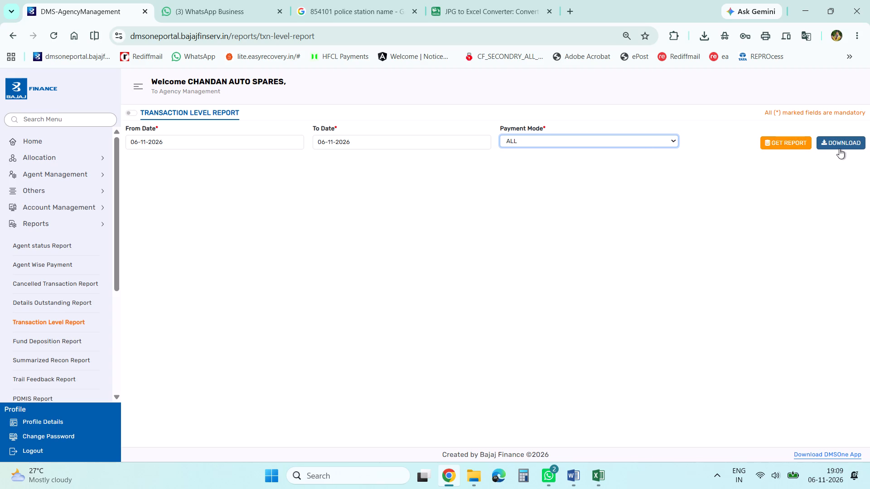
{"action": "left_click", "coordinate": [802, 143]}
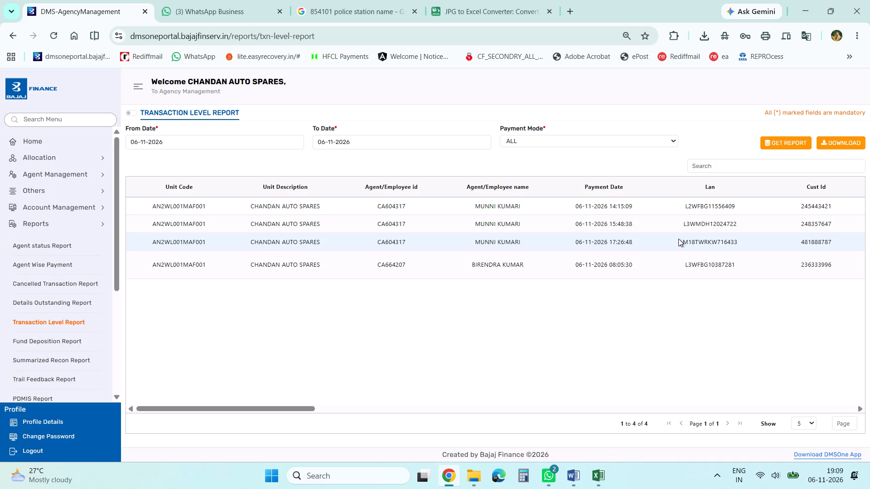
{"action": "scroll", "coordinate": [649, 333], "scroll_direction": "up", "scroll_amount": 1}
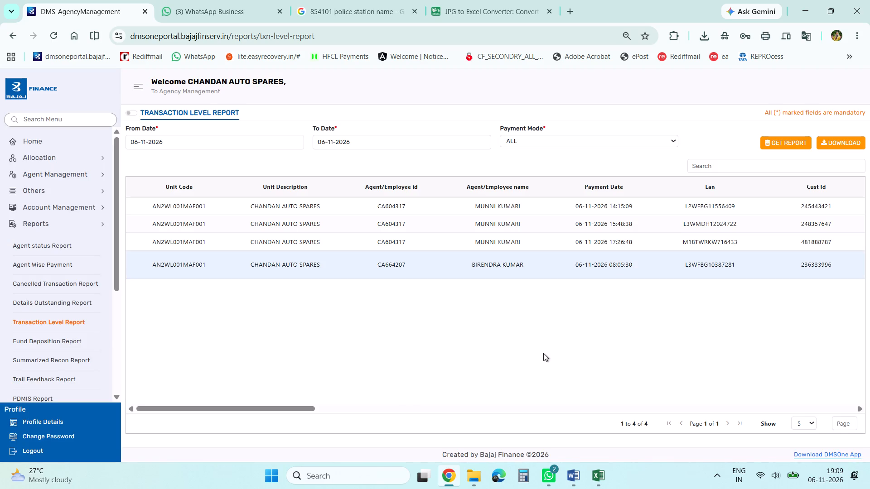
{"action": "left_click_drag", "start_coordinate": [300, 408], "coordinate": [348, 406]}
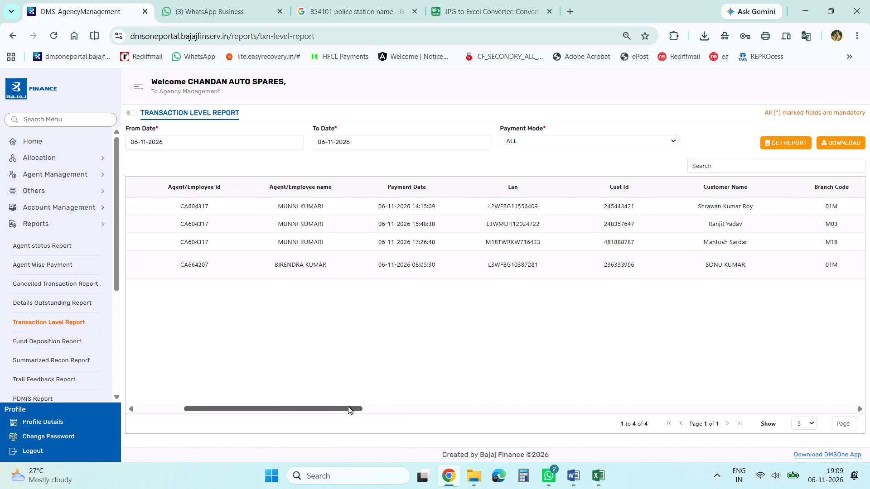
{"action": "left_click_drag", "start_coordinate": [348, 406], "coordinate": [361, 407]}
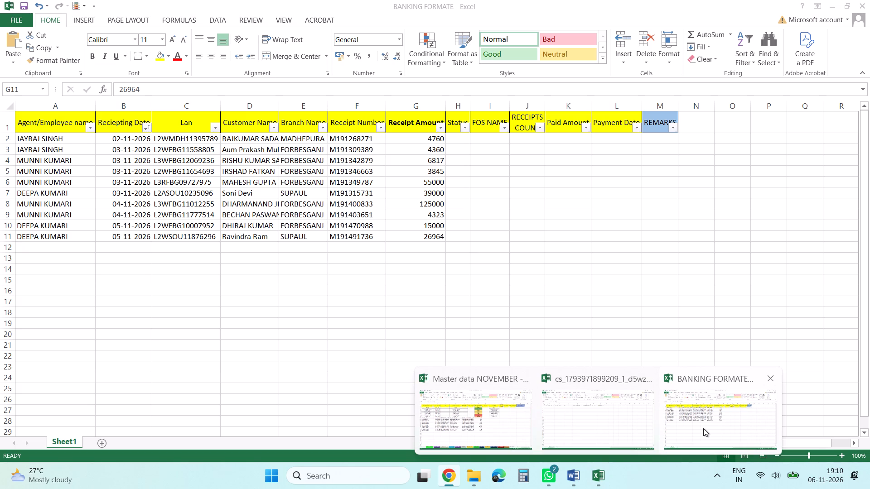
Switch back to the BANKING FORMATE workbook in Excel and look over its existing receipt records.
{"action": "left_click", "coordinate": [703, 428]}
{"action": "left_click", "coordinate": [524, 320]}
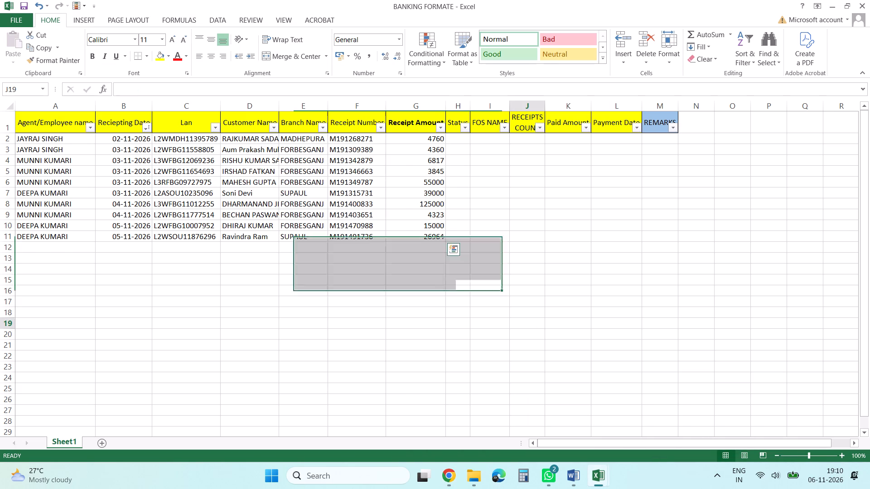
{"action": "scroll", "coordinate": [524, 320], "scroll_direction": "up", "scroll_amount": 2}
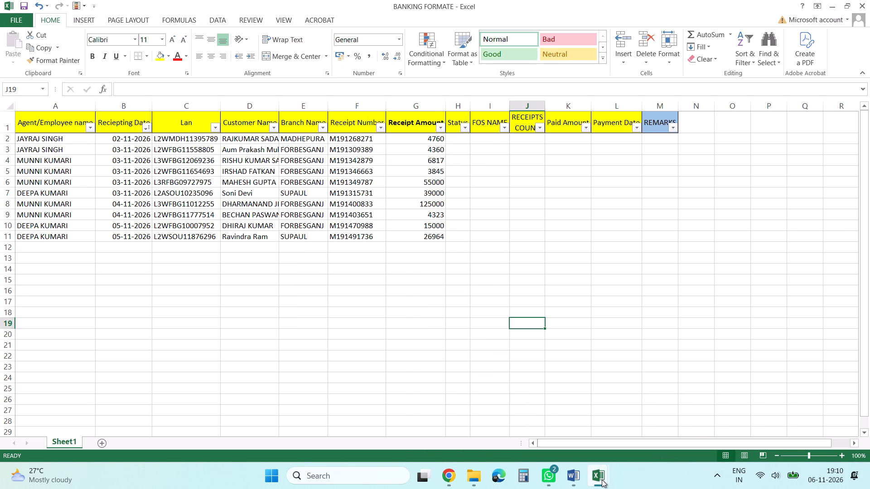
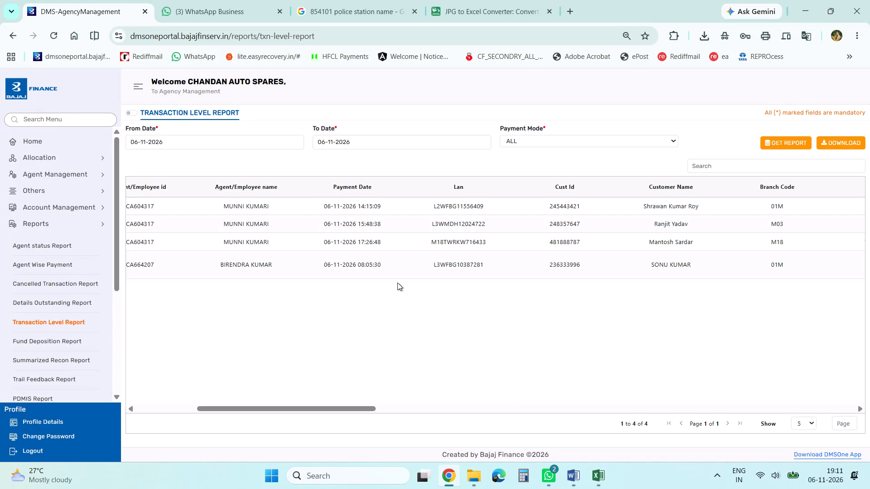
{"action": "key", "text": "alt+Tab"}
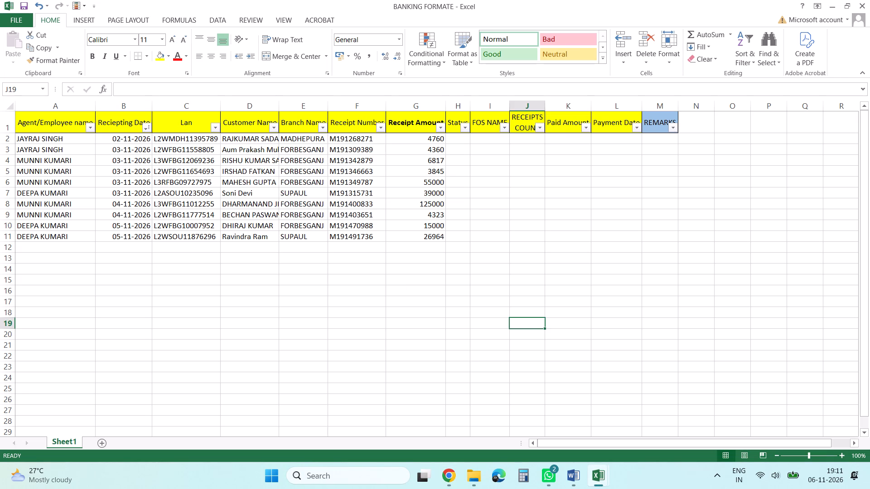
{"action": "key", "text": "alt+Tab"}
{"action": "key", "text": "alt+Tab"}
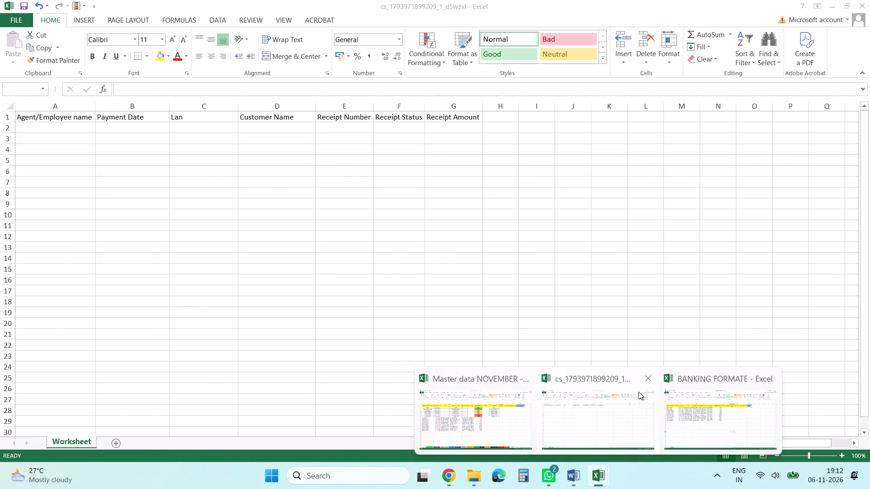
{"action": "left_click", "coordinate": [647, 382]}
{"action": "left_click", "coordinate": [612, 422]}
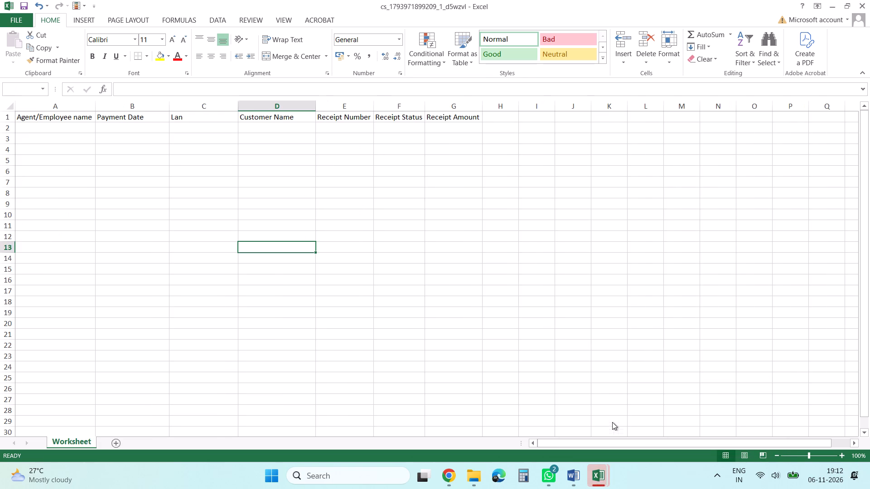
{"action": "left_click", "coordinate": [444, 255]}
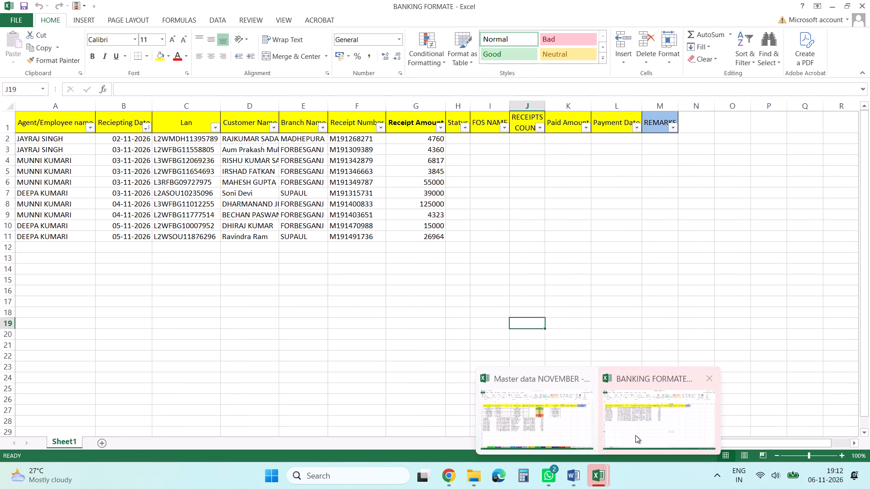
In the BANKING FORMATE workbook, delete the receipt records in rows 2 to 11, keeping the header row.
{"action": "left_click", "coordinate": [635, 435]}
{"action": "left_click", "coordinate": [525, 346]}
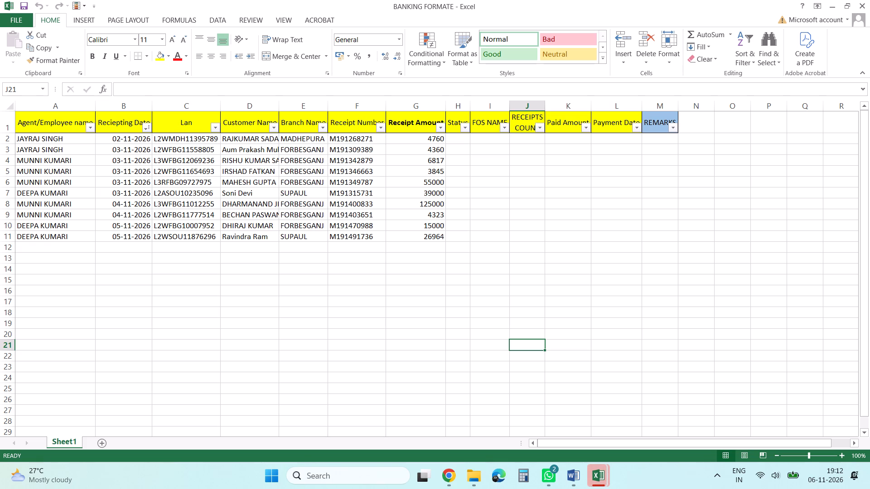
{"action": "left_click", "coordinate": [4, 138]}
{"action": "key", "text": "ctrl+shift+Down"}
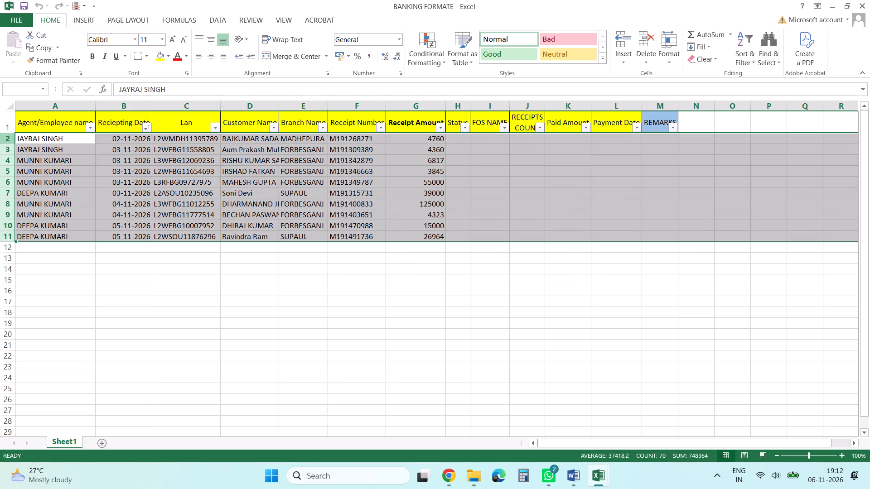
{"action": "key", "text": "ctrl+minus"}
{"action": "left_click", "coordinate": [144, 192]}
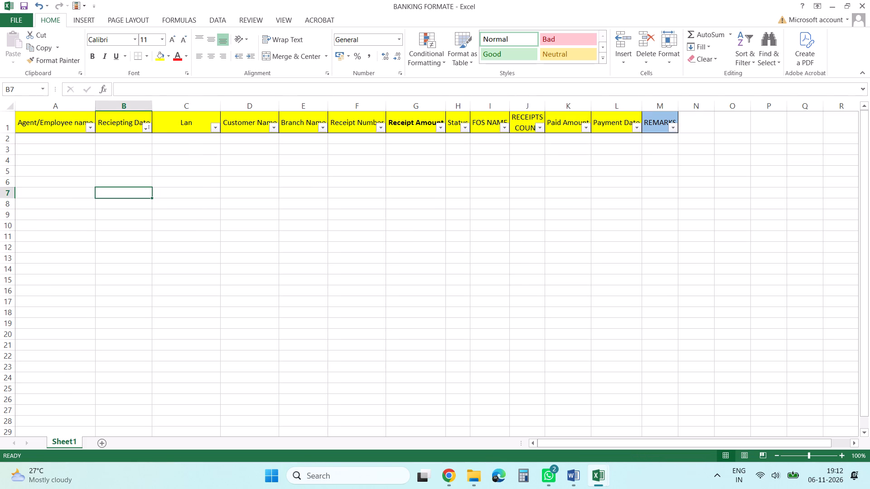
Fill Agent/Employee name in A2 to A5 with the agents of the four portal transactions, in report order.
{"action": "left_click", "coordinate": [69, 140]}
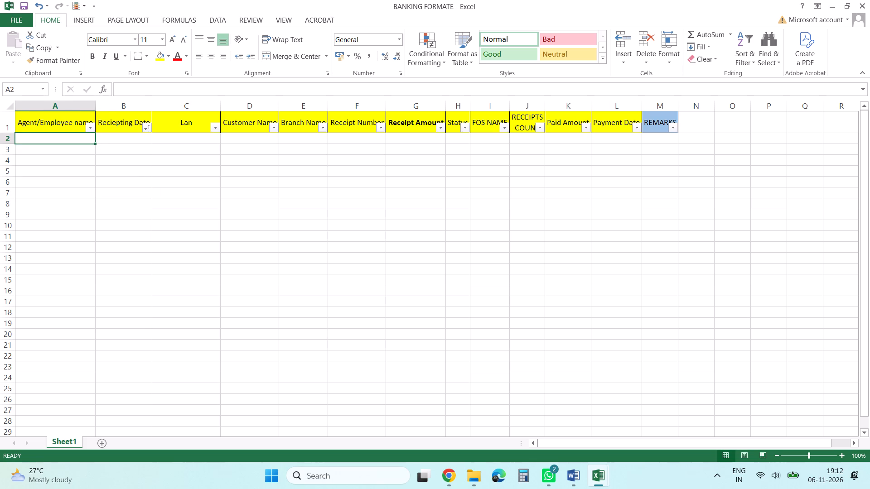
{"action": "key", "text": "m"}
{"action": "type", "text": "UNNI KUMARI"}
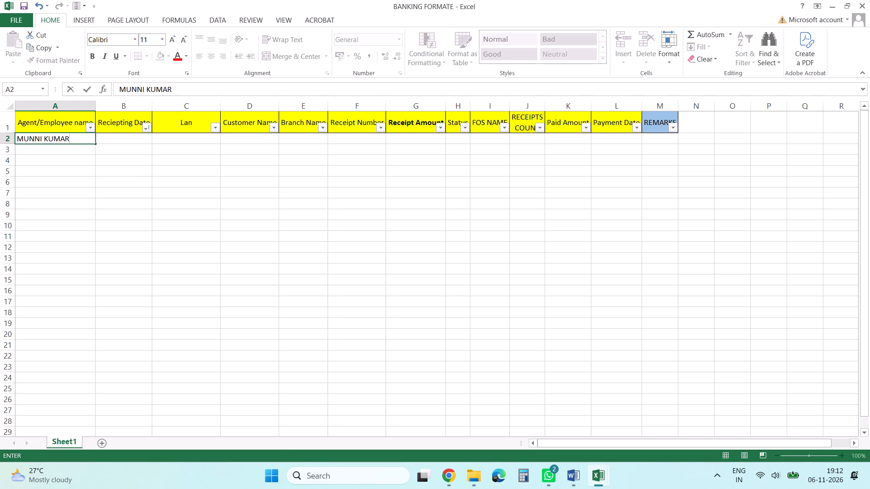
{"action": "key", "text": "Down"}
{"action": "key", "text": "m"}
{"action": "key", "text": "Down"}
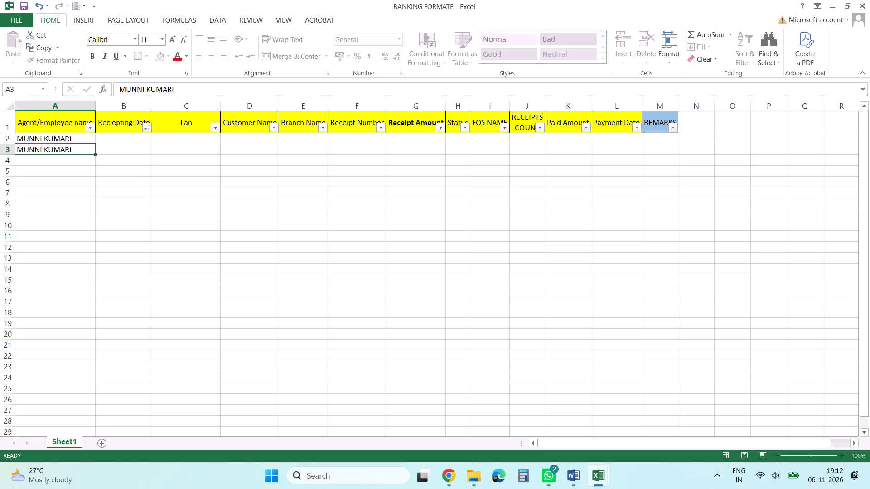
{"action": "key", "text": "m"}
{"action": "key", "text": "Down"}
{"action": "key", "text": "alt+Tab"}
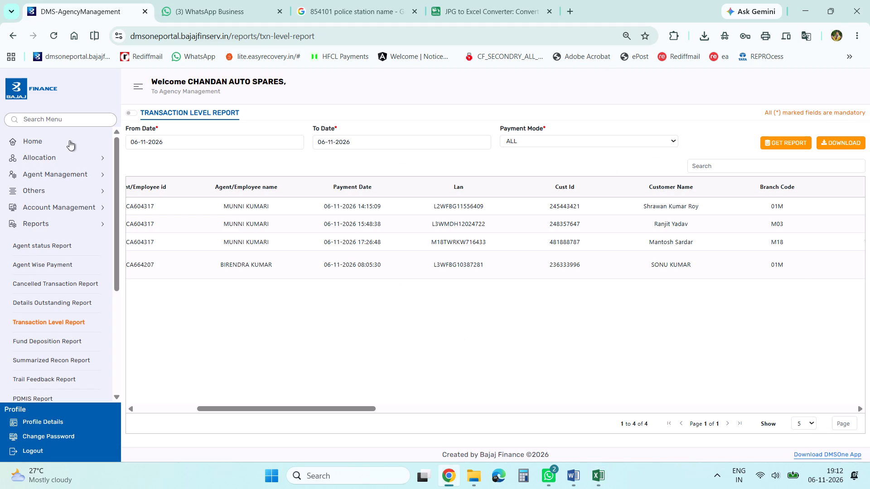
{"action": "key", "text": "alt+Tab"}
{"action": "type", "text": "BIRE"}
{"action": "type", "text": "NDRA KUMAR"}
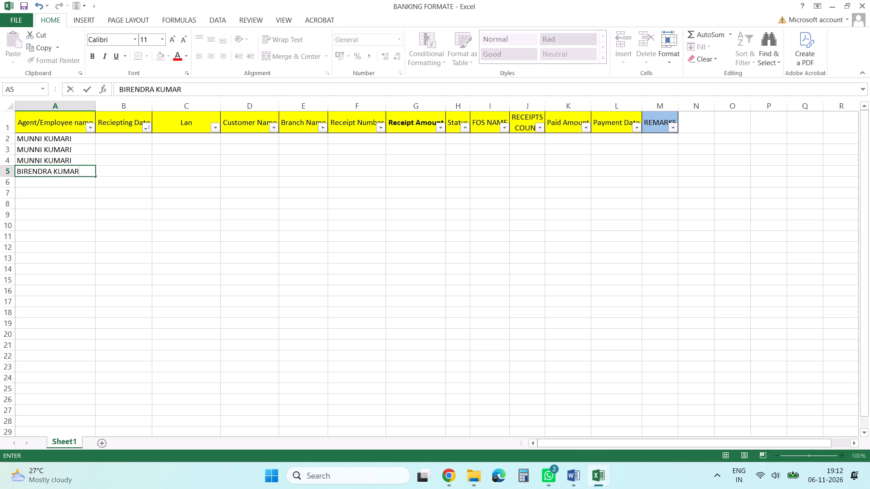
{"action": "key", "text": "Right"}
Enter 06-11-2026 as the Reciepting Date in B2 and fill it down to B5.
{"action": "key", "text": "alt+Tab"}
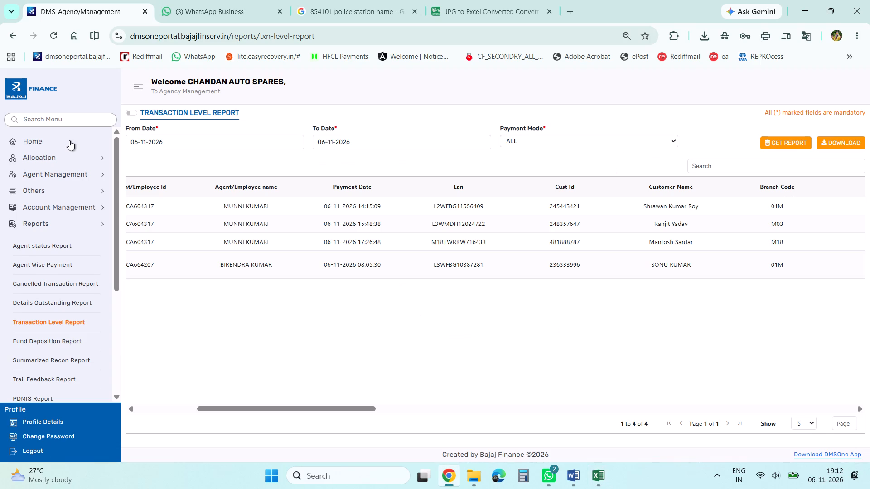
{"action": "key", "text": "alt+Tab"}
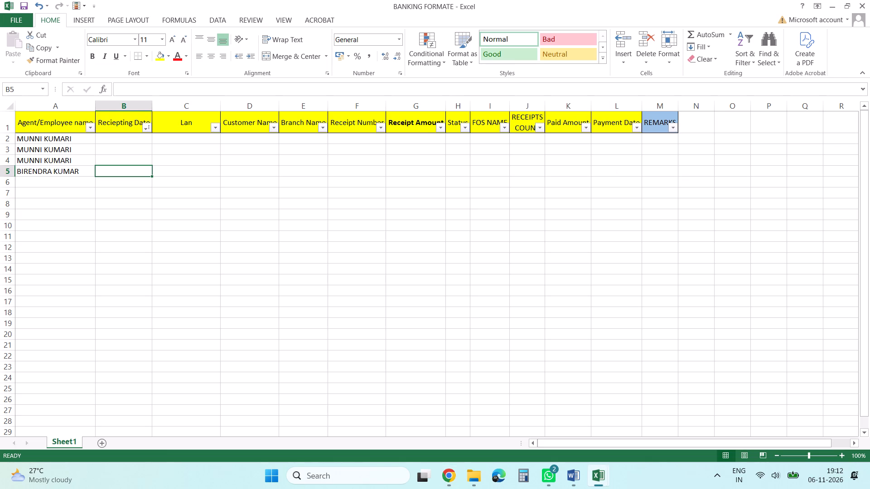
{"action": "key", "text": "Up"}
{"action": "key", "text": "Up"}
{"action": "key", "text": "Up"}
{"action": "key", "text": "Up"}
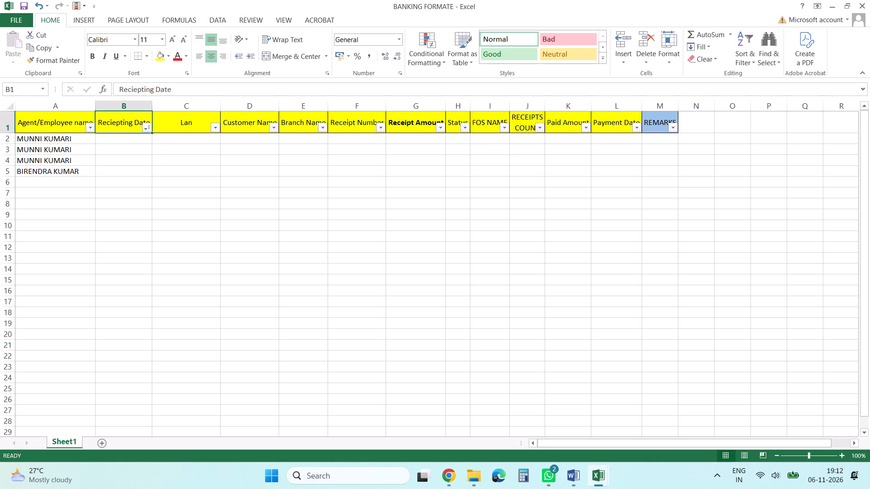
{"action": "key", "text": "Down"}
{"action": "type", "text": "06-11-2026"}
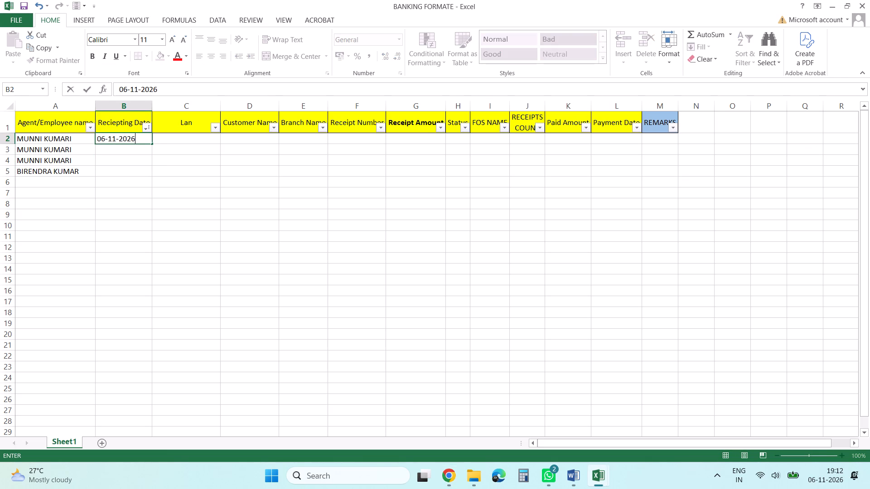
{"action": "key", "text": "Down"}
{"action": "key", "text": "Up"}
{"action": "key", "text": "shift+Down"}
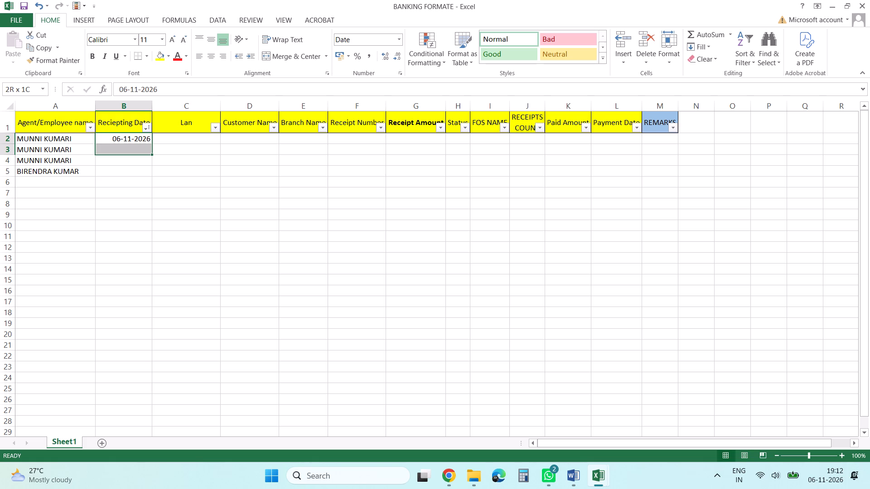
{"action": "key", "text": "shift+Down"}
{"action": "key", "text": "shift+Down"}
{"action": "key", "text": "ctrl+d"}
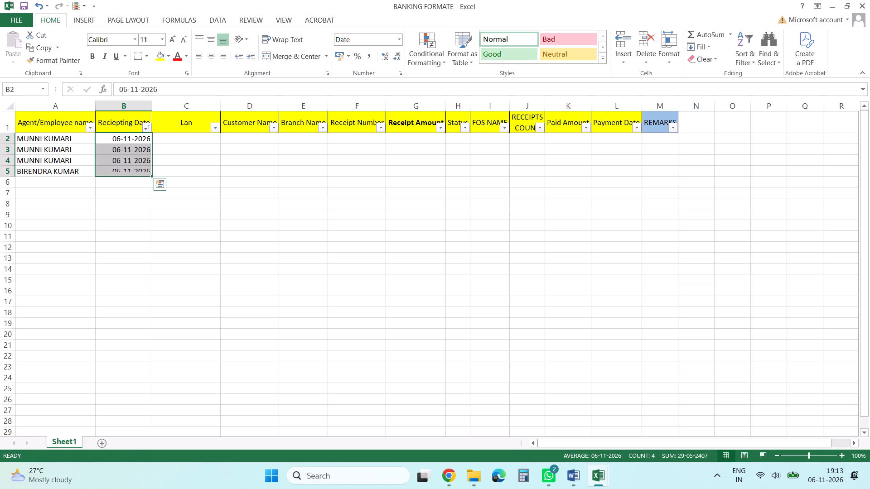
Copy the Lan values of the first two transactions in Chrome's Transaction Level Report into C2 and C3 of BANKING FORMATE.
{"action": "left_click", "coordinate": [175, 143]}
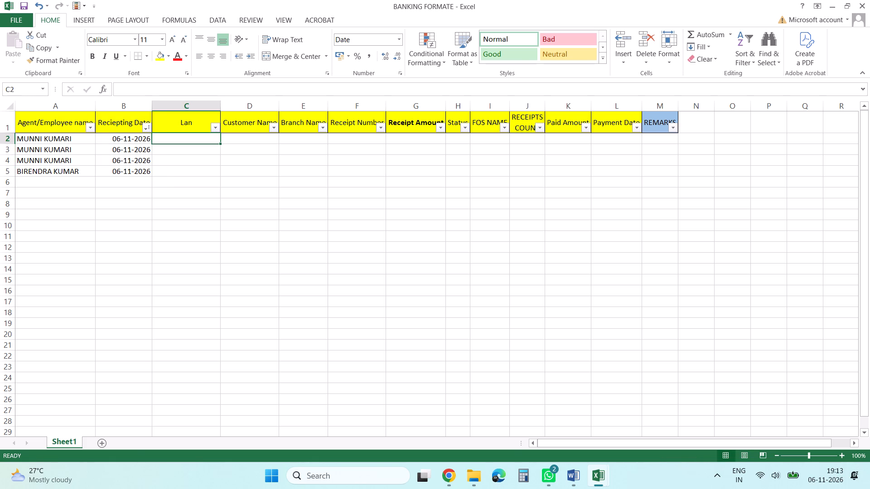
{"action": "key", "text": "alt+Tab"}
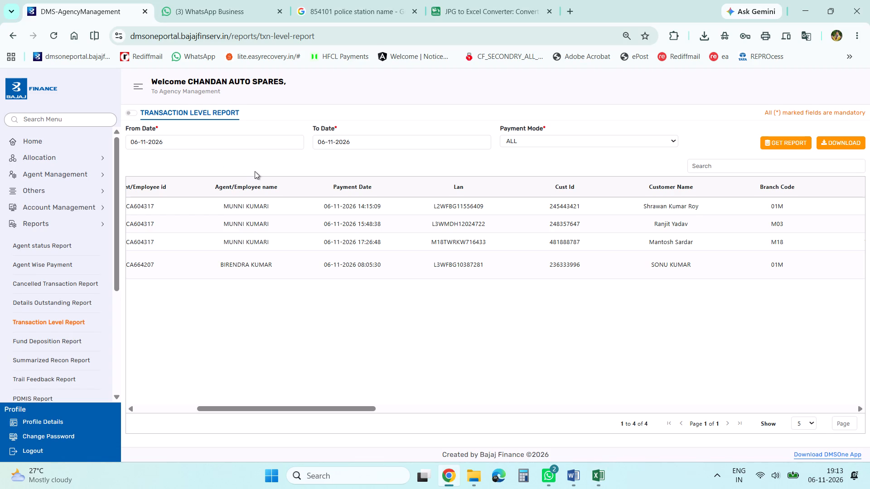
{"action": "double_click", "coordinate": [449, 205]}
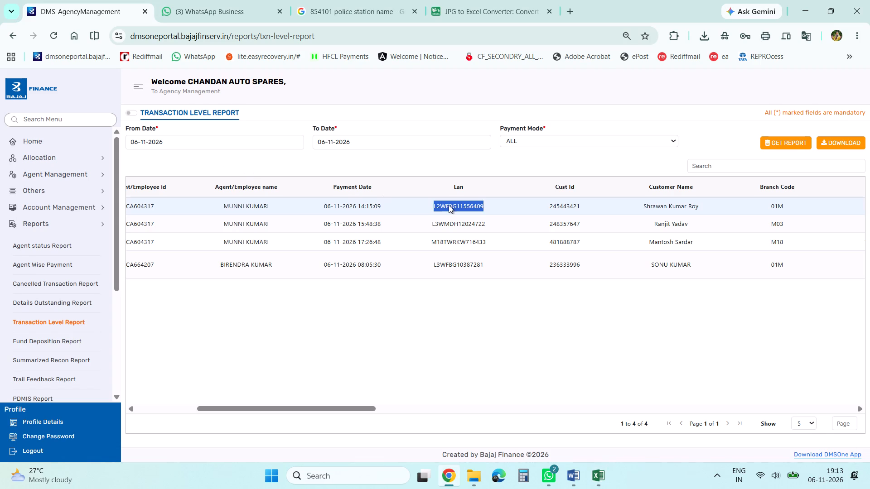
{"action": "key", "text": "ctrl+c"}
{"action": "key", "text": "alt+Tab"}
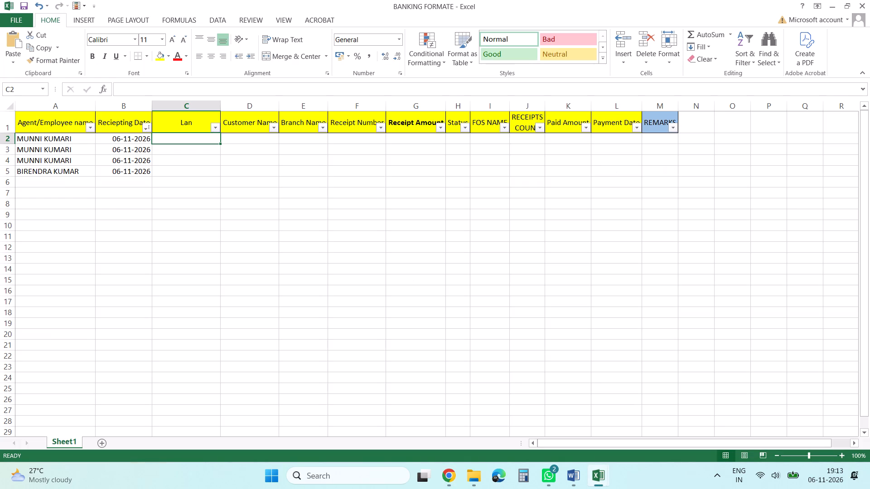
{"action": "key", "text": "ctrl+v"}
{"action": "key", "text": "alt+Tab"}
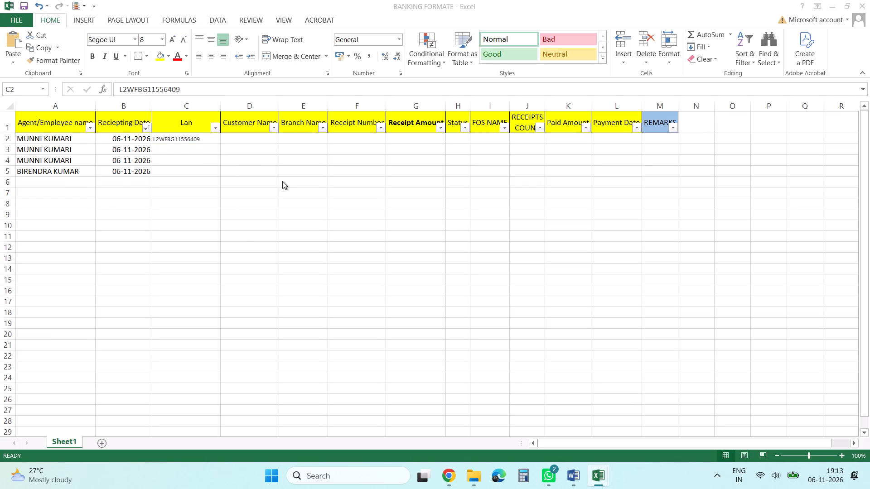
{"action": "double_click", "coordinate": [465, 221]}
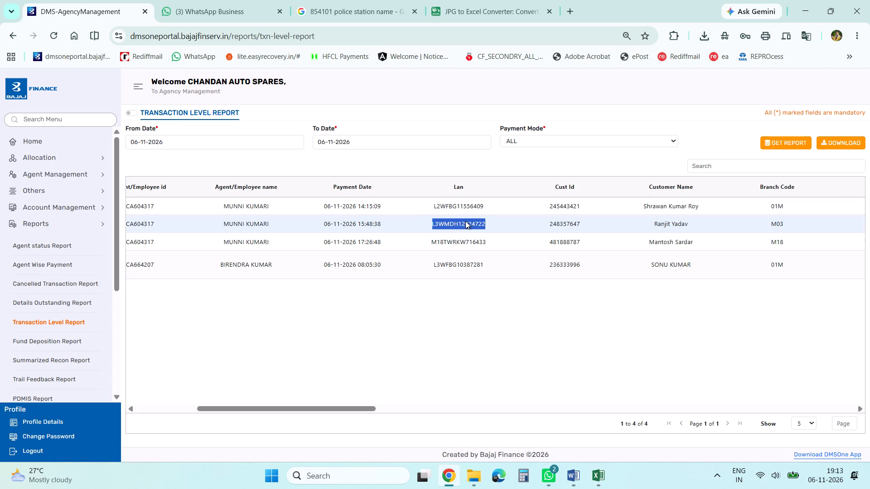
{"action": "key", "text": "ctrl+c"}
{"action": "key", "text": "alt+Tab"}
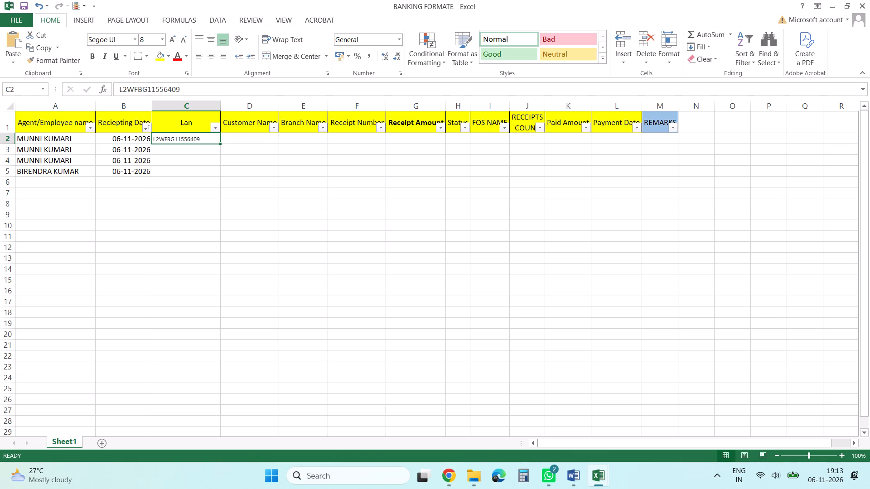
{"action": "left_click", "coordinate": [197, 153]}
{"action": "key", "text": "ctrl+v"}
Copy the Lan values of the third and fourth transactions from the portal report into C4 and C5 of BANKING FORMATE.
{"action": "key", "text": "alt+Tab"}
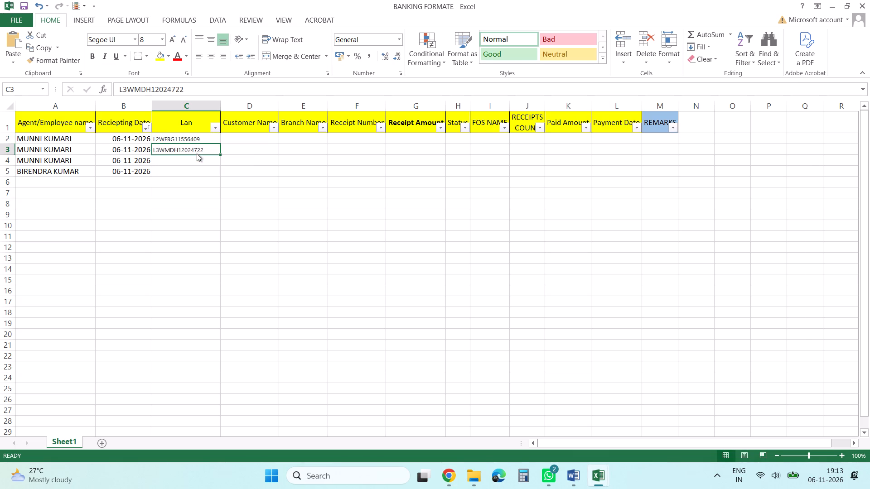
{"action": "double_click", "coordinate": [456, 244]}
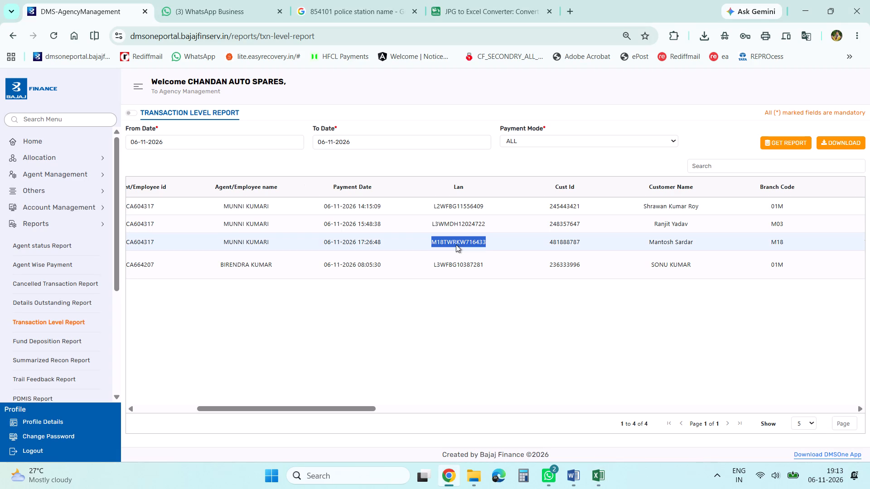
{"action": "key", "text": "ctrl+c"}
{"action": "key", "text": "alt+Tab"}
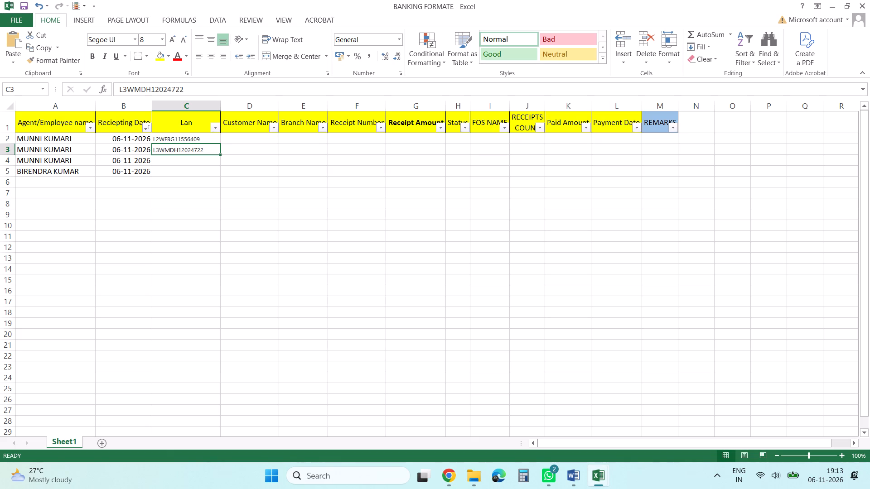
{"action": "left_click", "coordinate": [182, 159]}
{"action": "key", "text": "ctrl+v"}
{"action": "key", "text": "alt+Tab"}
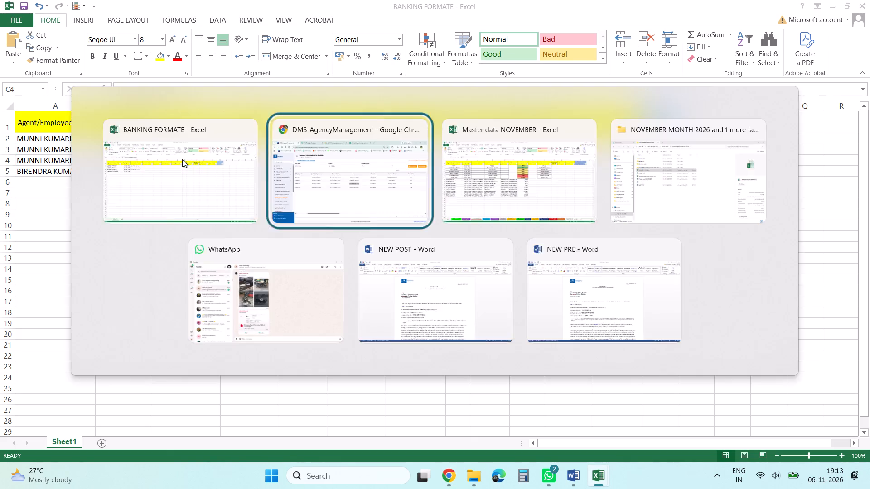
{"action": "double_click", "coordinate": [456, 264]}
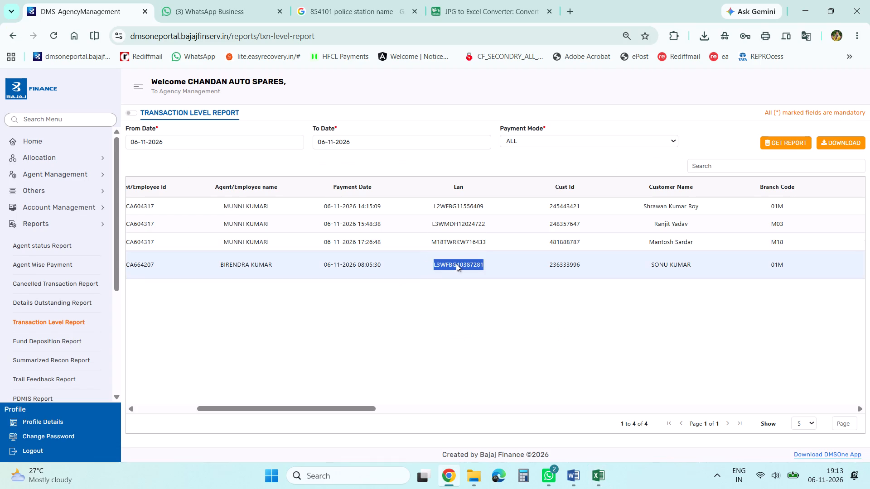
{"action": "key", "text": "ctrl+c"}
{"action": "key", "text": "alt+Tab"}
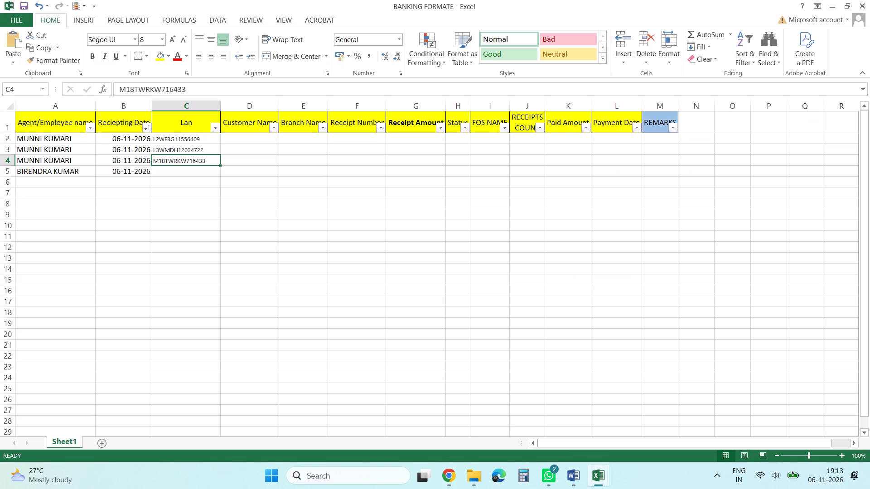
{"action": "left_click", "coordinate": [191, 171]}
{"action": "key", "text": "ctrl+v"}
Copy the first transaction's Customer Name from Chrome's Transaction Level Report into D2 of BANKING FORMATE.
{"action": "key", "text": "alt+Tab"}
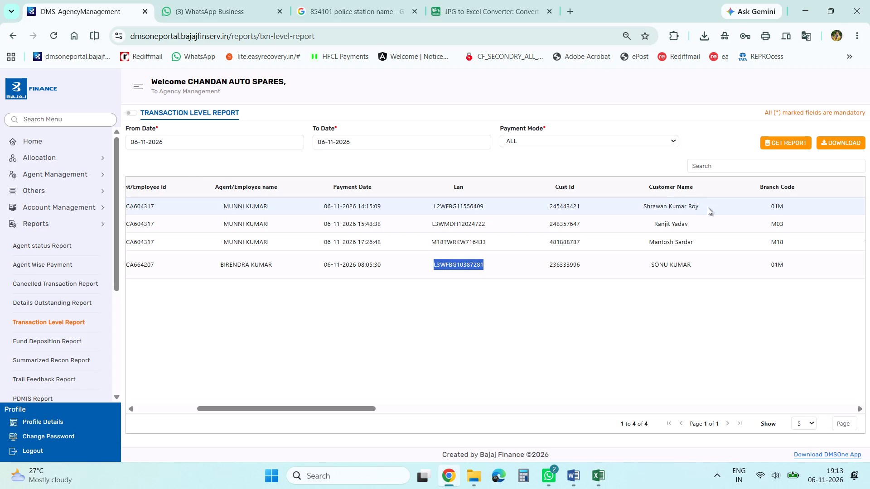
{"action": "left_click_drag", "start_coordinate": [704, 206], "coordinate": [667, 214]}
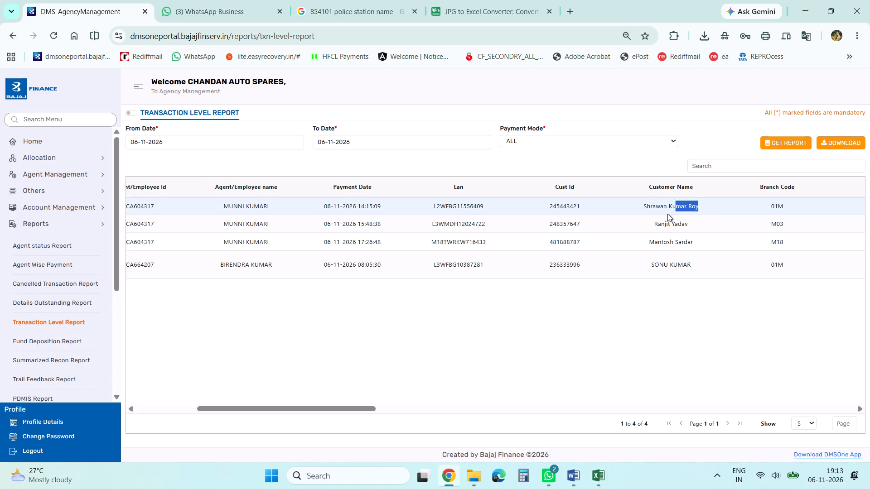
{"action": "left_click_drag", "start_coordinate": [667, 214], "coordinate": [645, 209]}
{"action": "key", "text": "shift+Left"}
{"action": "left_click_drag", "start_coordinate": [701, 206], "coordinate": [655, 209]}
{"action": "left_click", "coordinate": [655, 209]}
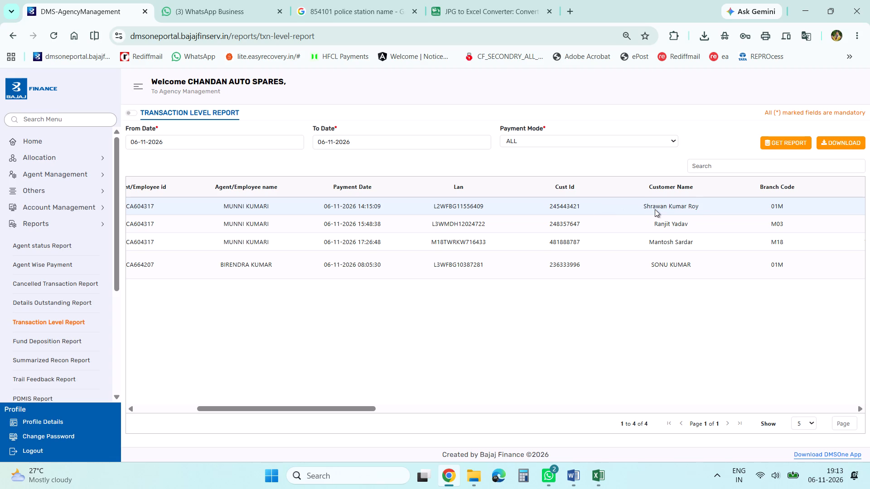
{"action": "left_click_drag", "start_coordinate": [702, 208], "coordinate": [635, 211]}
{"action": "key", "text": "ctrl+c"}
{"action": "key", "text": "alt+Tab"}
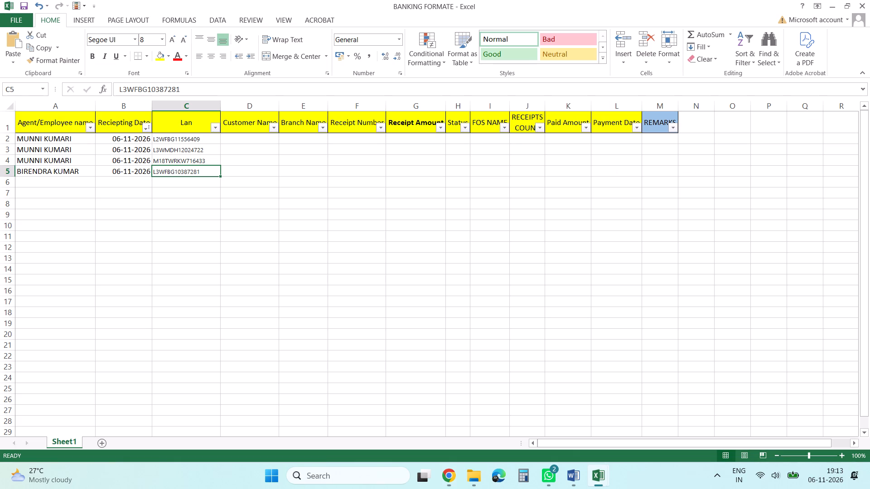
{"action": "left_click", "coordinate": [258, 141]}
{"action": "key", "text": "ctrl+v"}
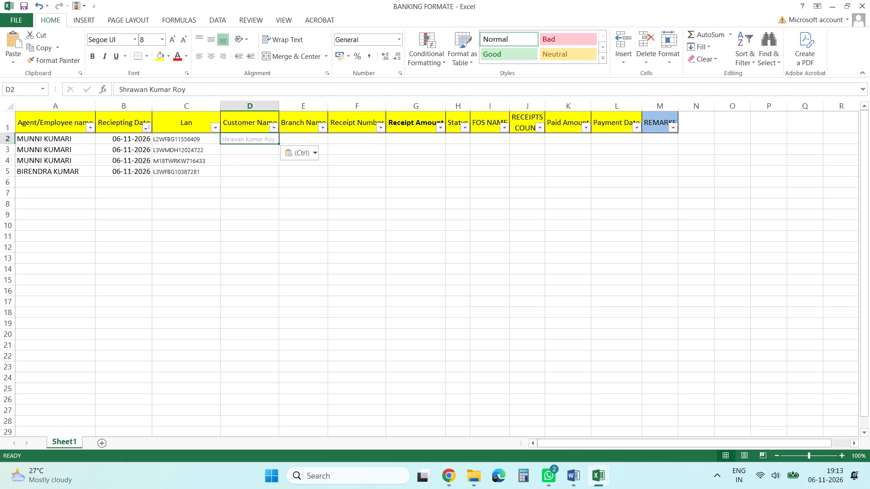
Copy the second transaction's Customer Name from the portal report in Chrome into D3 of BANKING FORMATE.
{"action": "key", "text": "alt+Tab"}
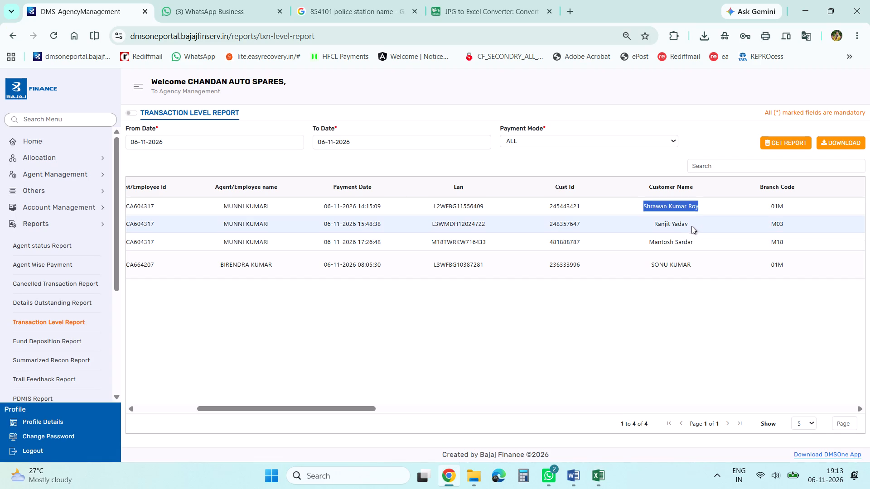
{"action": "left_click_drag", "start_coordinate": [691, 224], "coordinate": [623, 235]}
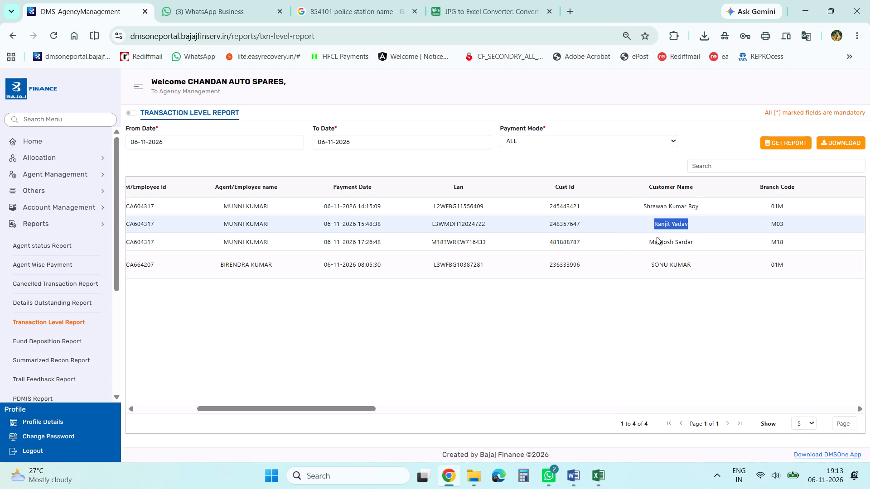
{"action": "left_click", "coordinate": [698, 241]}
{"action": "left_click_drag", "start_coordinate": [691, 222], "coordinate": [640, 219]}
{"action": "left_click_drag", "start_coordinate": [640, 219], "coordinate": [639, 219]}
{"action": "key", "text": "ctrl+c"}
{"action": "key", "text": "alt+Tab"}
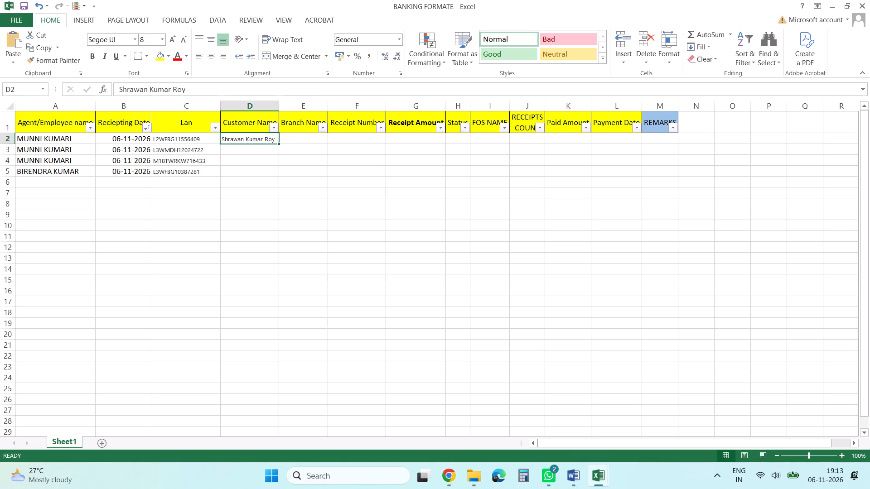
{"action": "left_click", "coordinate": [256, 144]}
{"action": "left_click", "coordinate": [258, 149]}
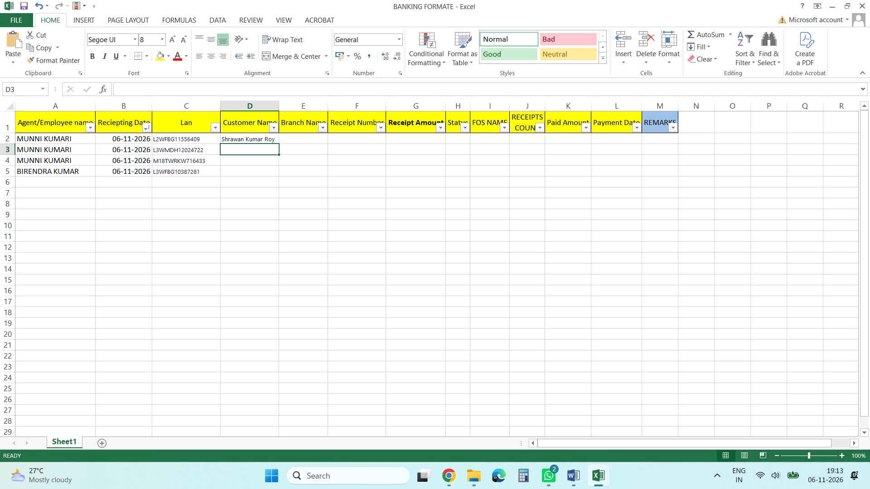
{"action": "key", "text": "ctrl+v"}
Copy the Customer Names of the third and fourth transactions from the portal report into D4 and D5 of BANKING FORMATE.
{"action": "key", "text": "alt+Tab"}
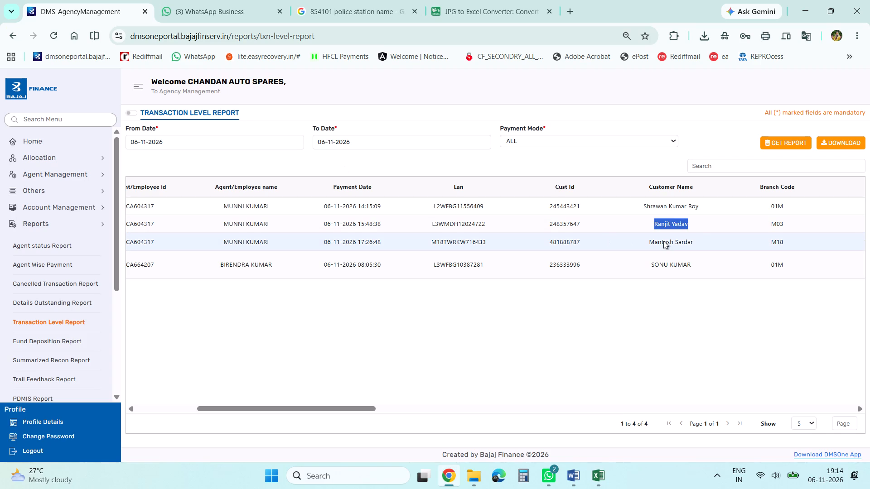
{"action": "left_click_drag", "start_coordinate": [700, 241], "coordinate": [639, 246]}
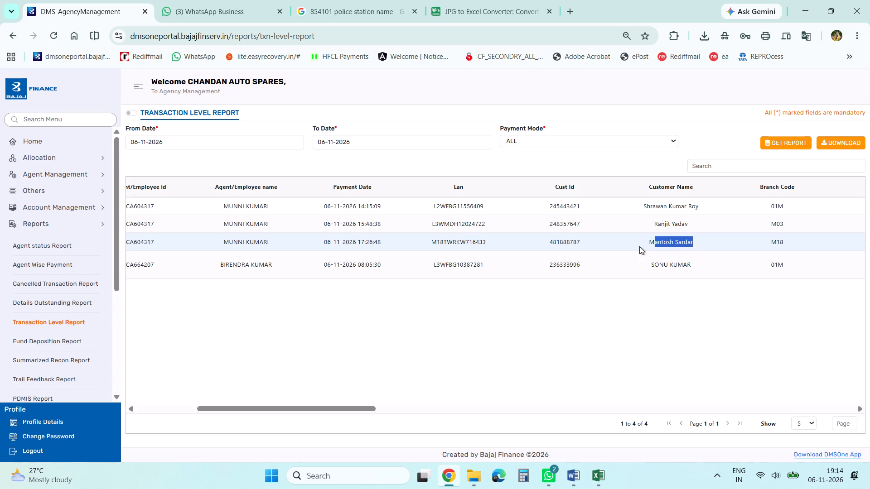
{"action": "key", "text": "ctrl+c"}
{"action": "key", "text": "alt+Tab"}
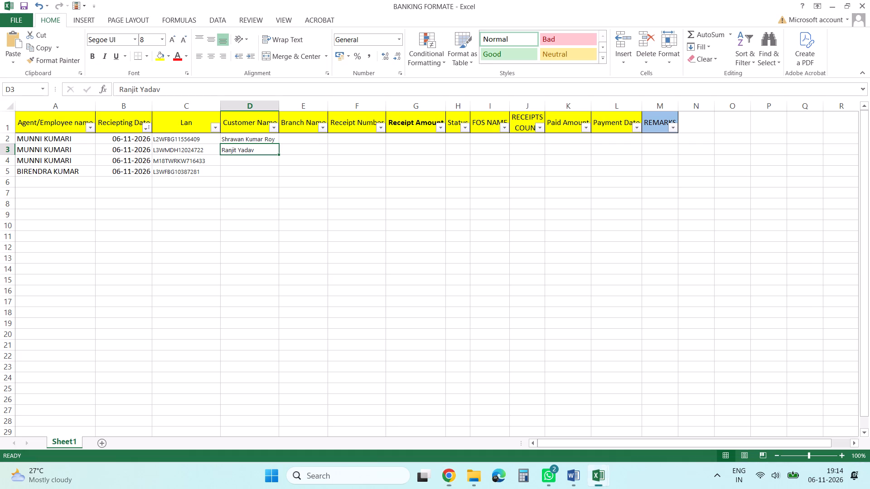
{"action": "left_click", "coordinate": [260, 159]}
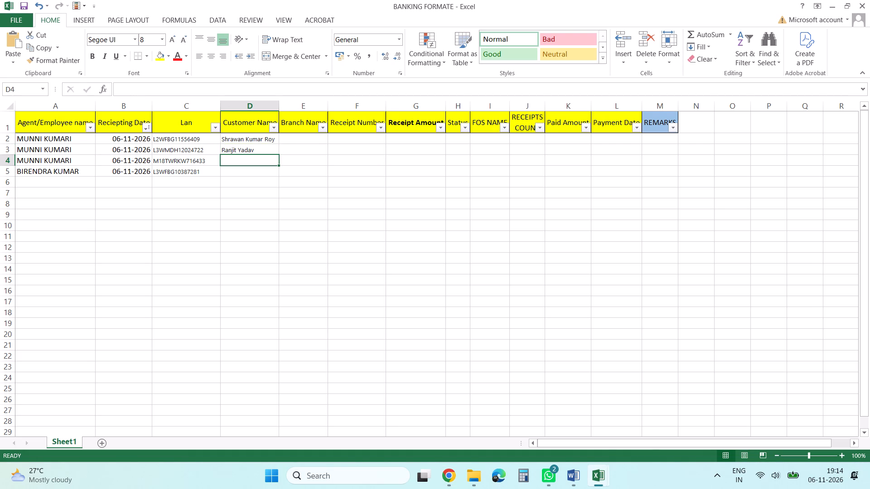
{"action": "key", "text": "ctrl+v"}
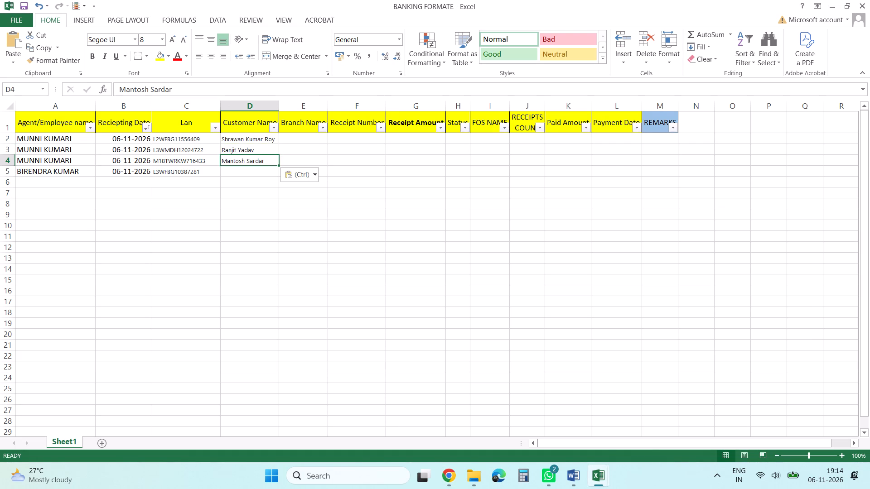
{"action": "key", "text": "alt+Tab"}
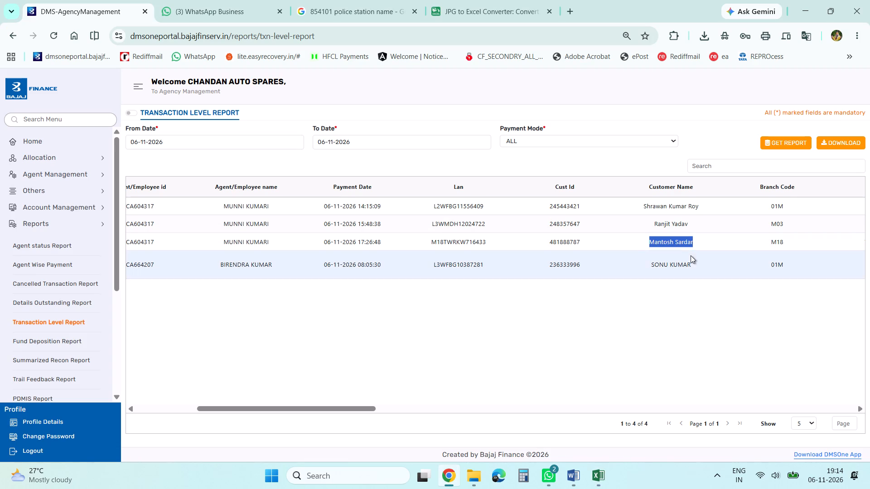
{"action": "left_click_drag", "start_coordinate": [696, 267], "coordinate": [639, 268]}
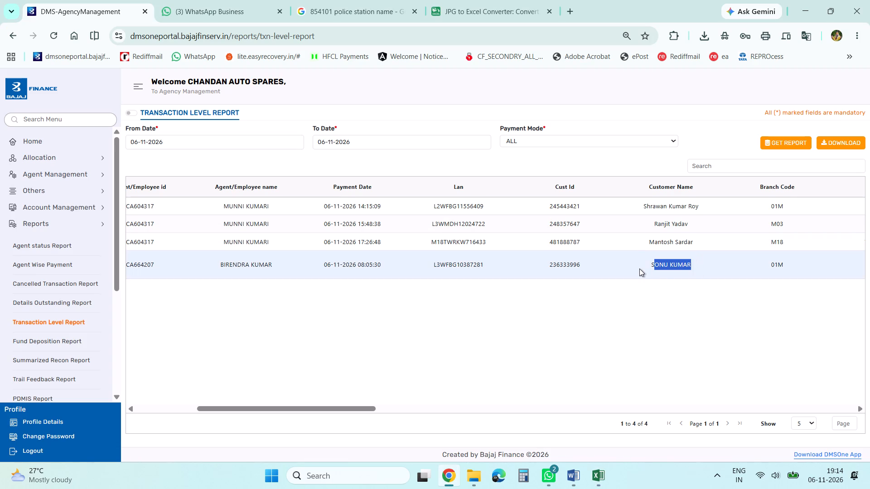
{"action": "key", "text": "ctrl+c"}
{"action": "key", "text": "alt+Tab"}
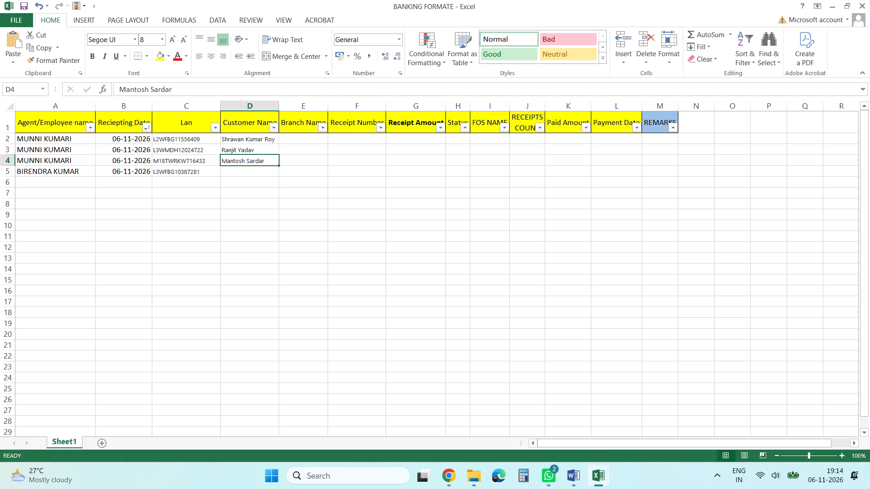
{"action": "left_click", "coordinate": [248, 173]}
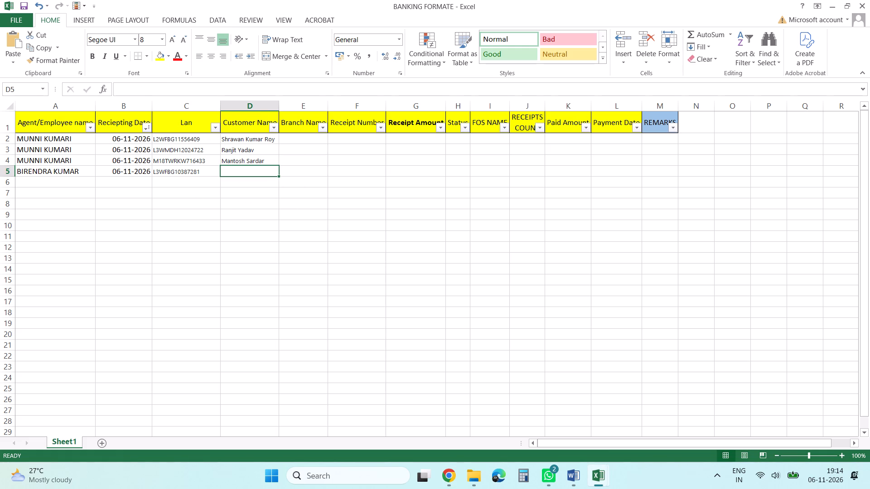
{"action": "key", "text": "ctrl+v"}
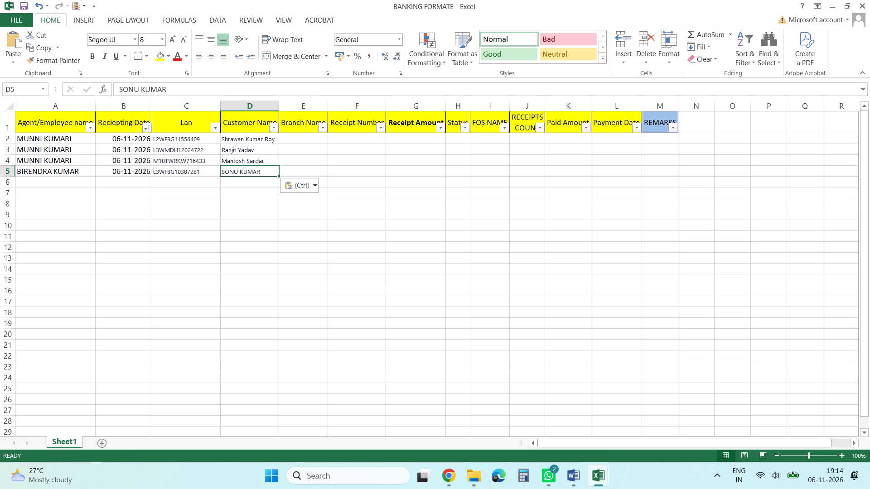
Look up the first transaction's Branch Name in the portal report and enter FORBESGANJ in E2 of BANKING FORMATE.
{"action": "key", "text": "alt+Tab"}
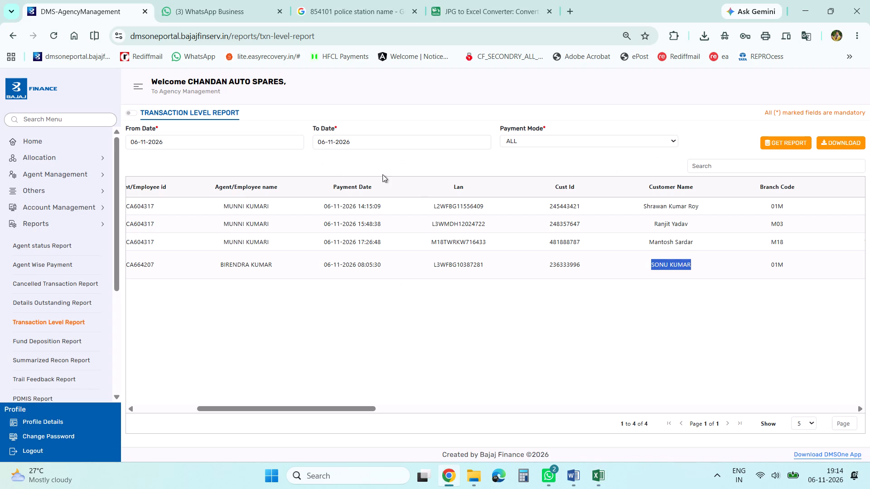
{"action": "key", "text": "Right"}
{"action": "key", "text": "Right"}
{"action": "key", "text": "Right"}
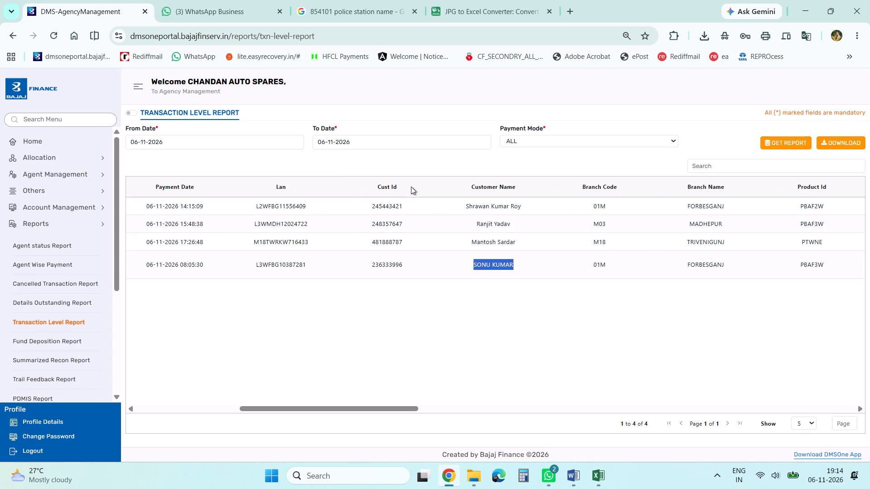
{"action": "key", "text": "Right"}
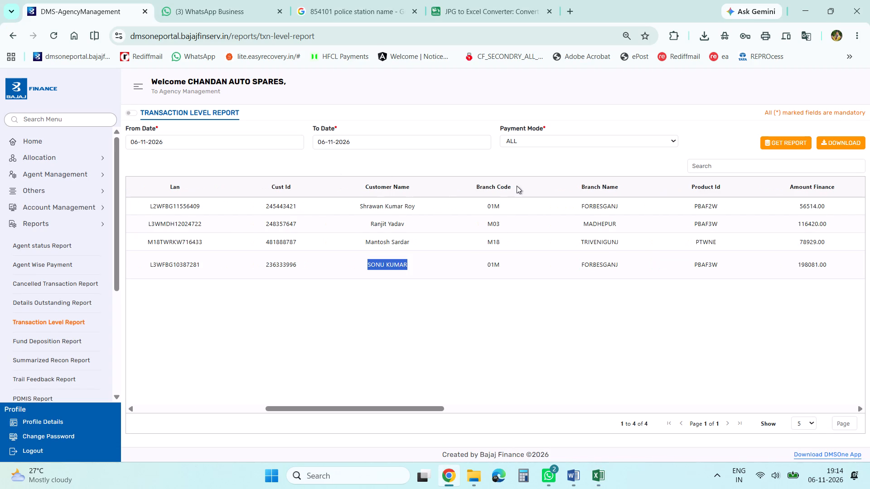
{"action": "key", "text": "alt+Tab"}
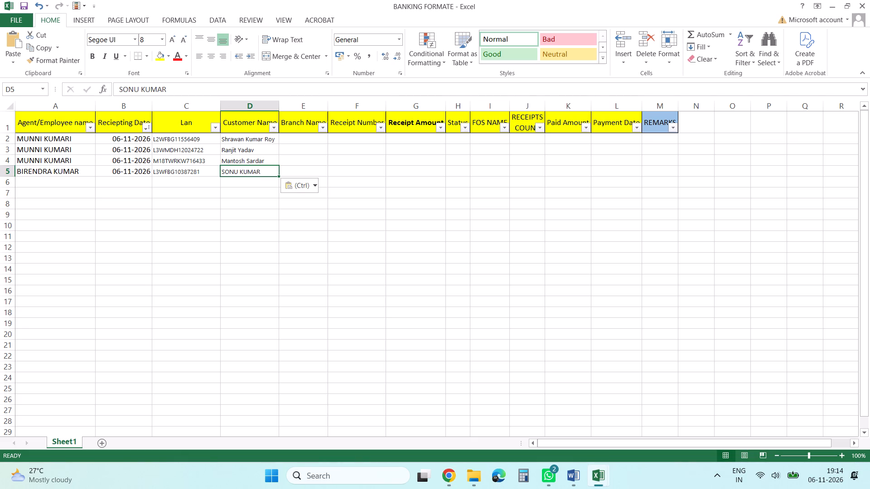
{"action": "left_click", "coordinate": [301, 139]}
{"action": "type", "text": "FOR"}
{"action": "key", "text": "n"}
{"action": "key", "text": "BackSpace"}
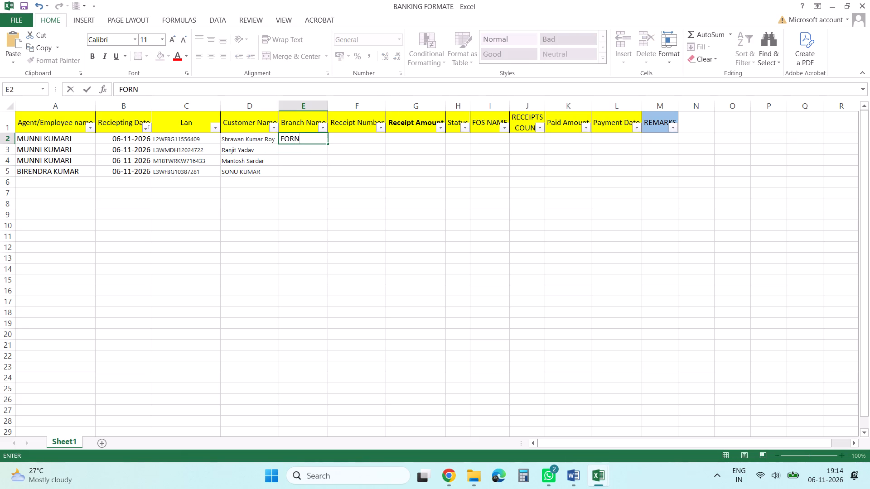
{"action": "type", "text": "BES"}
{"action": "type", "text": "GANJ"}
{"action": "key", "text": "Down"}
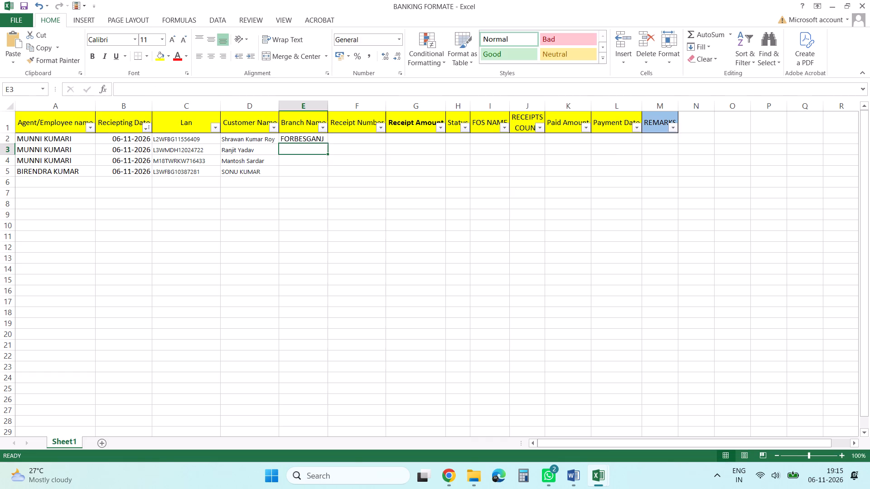
Enter the remaining Branch Names, checking each against the portal report: MADHEPURA in E3, TRIVENIGANJ in E4 and FORBESGANJ in E5.
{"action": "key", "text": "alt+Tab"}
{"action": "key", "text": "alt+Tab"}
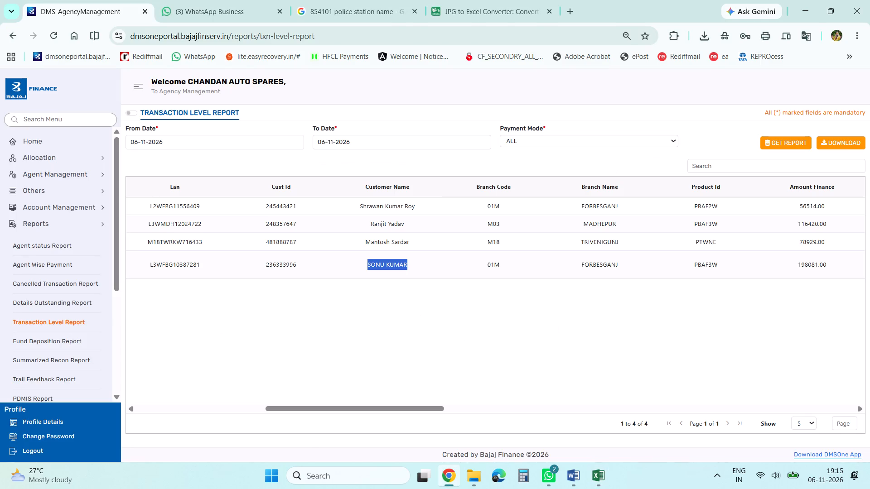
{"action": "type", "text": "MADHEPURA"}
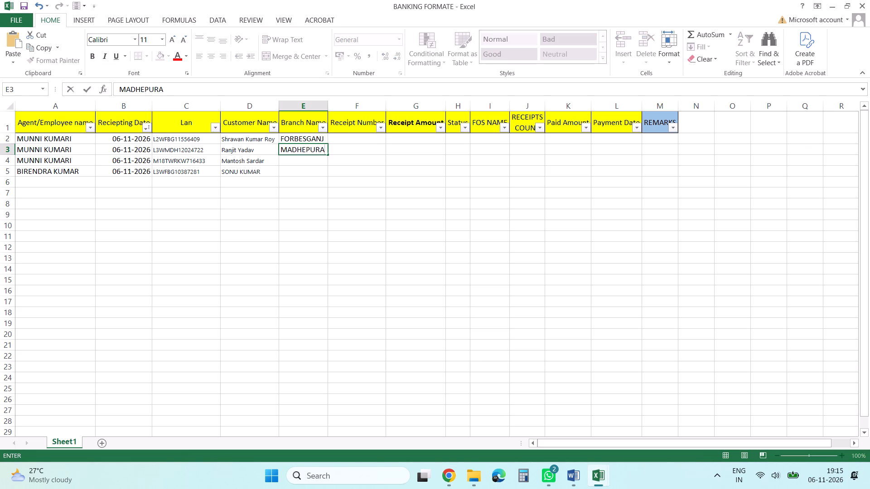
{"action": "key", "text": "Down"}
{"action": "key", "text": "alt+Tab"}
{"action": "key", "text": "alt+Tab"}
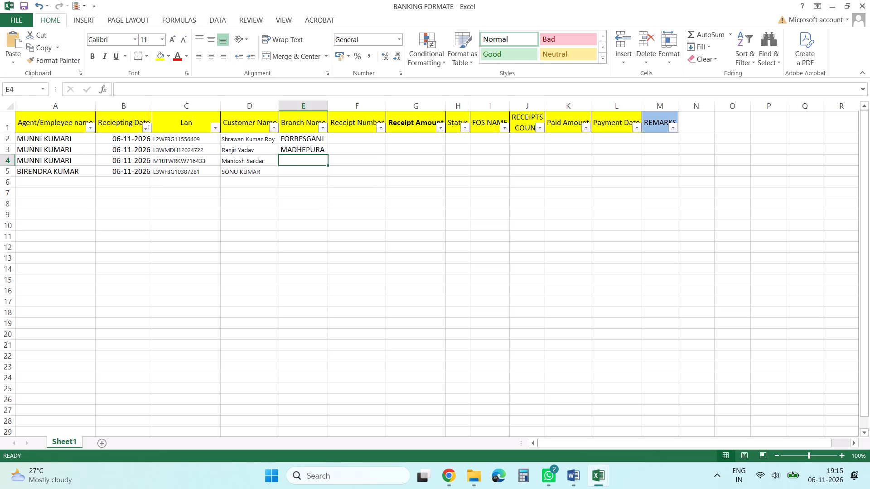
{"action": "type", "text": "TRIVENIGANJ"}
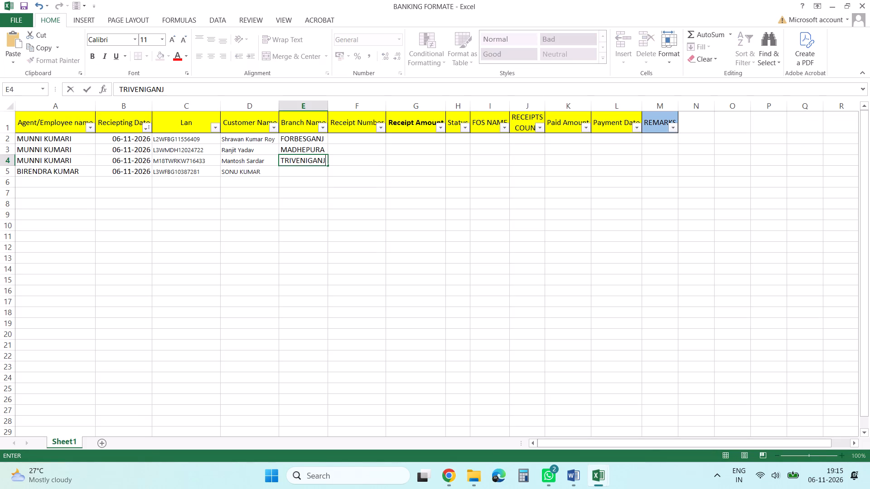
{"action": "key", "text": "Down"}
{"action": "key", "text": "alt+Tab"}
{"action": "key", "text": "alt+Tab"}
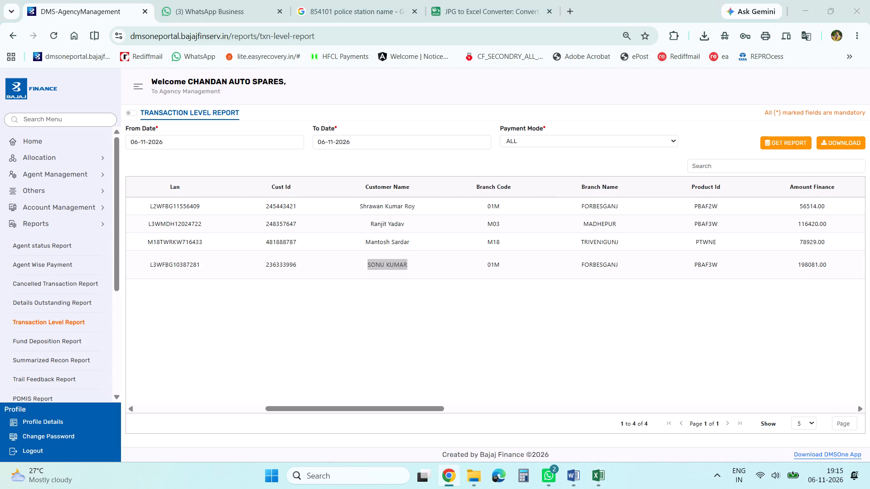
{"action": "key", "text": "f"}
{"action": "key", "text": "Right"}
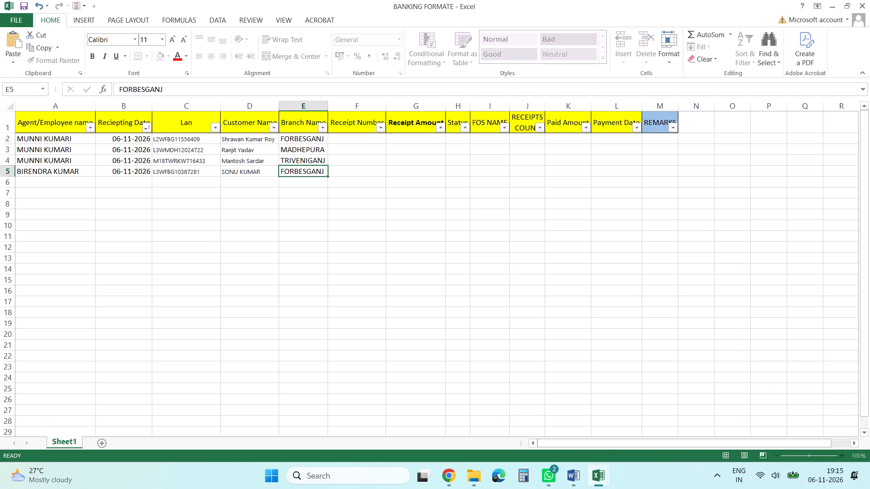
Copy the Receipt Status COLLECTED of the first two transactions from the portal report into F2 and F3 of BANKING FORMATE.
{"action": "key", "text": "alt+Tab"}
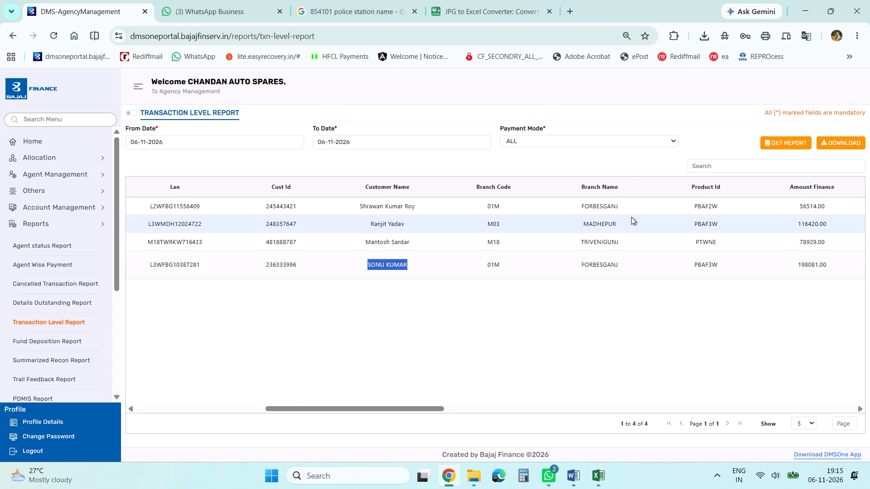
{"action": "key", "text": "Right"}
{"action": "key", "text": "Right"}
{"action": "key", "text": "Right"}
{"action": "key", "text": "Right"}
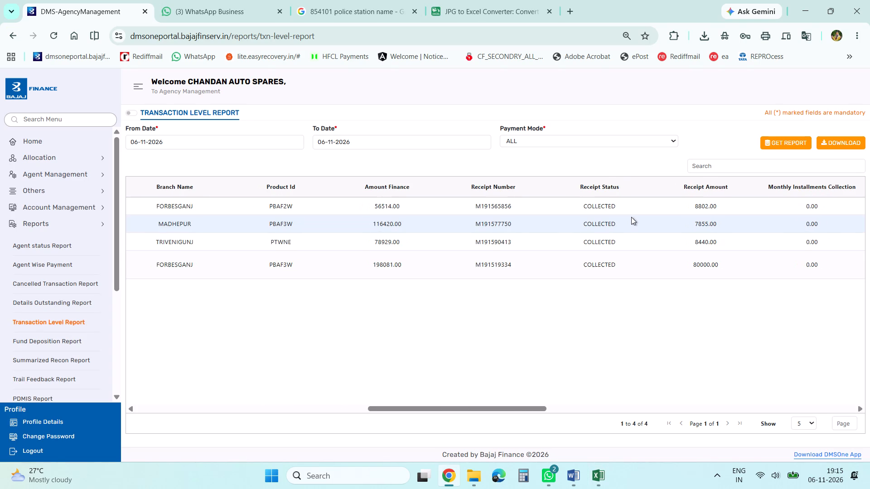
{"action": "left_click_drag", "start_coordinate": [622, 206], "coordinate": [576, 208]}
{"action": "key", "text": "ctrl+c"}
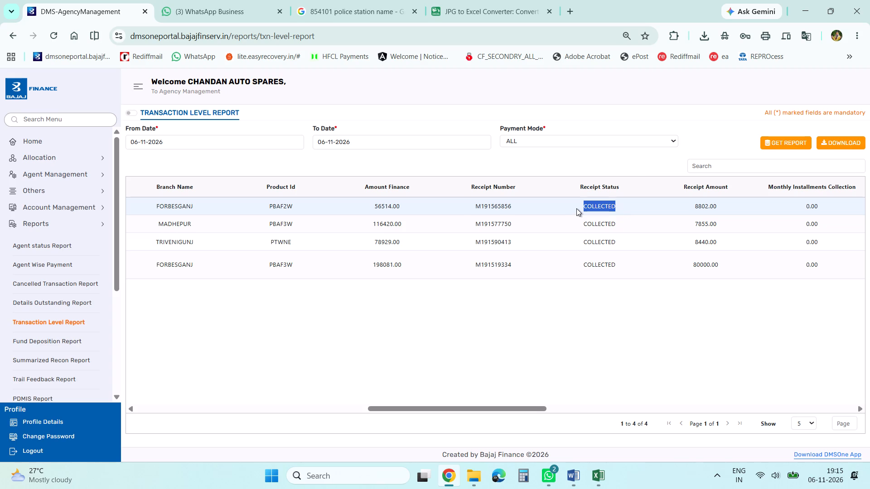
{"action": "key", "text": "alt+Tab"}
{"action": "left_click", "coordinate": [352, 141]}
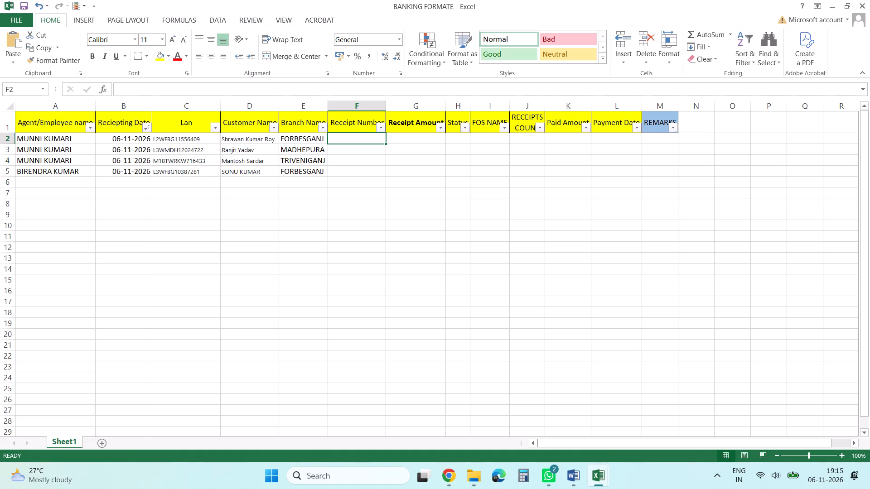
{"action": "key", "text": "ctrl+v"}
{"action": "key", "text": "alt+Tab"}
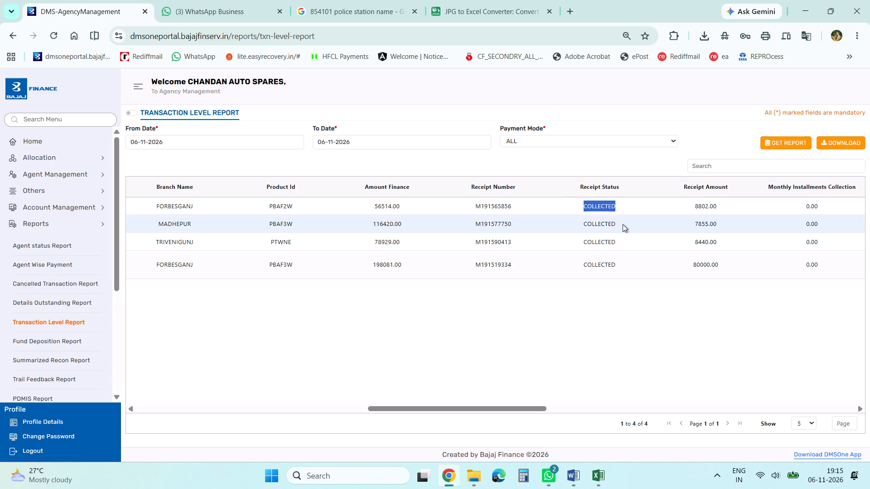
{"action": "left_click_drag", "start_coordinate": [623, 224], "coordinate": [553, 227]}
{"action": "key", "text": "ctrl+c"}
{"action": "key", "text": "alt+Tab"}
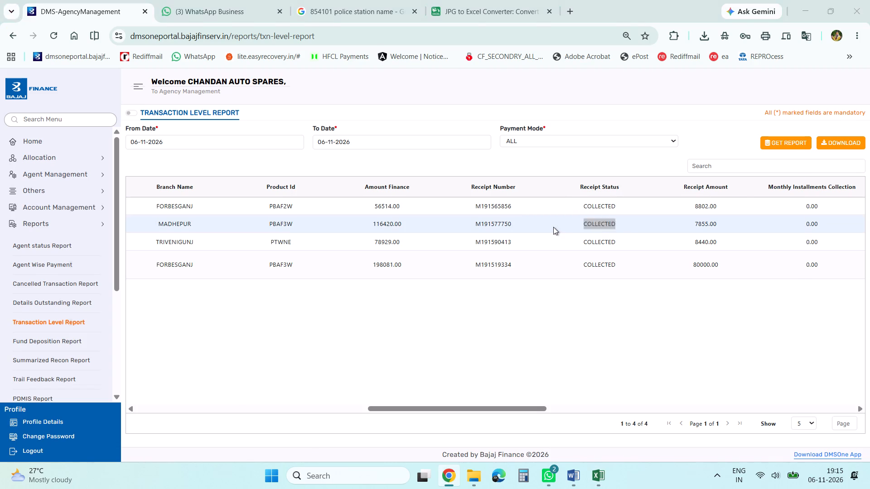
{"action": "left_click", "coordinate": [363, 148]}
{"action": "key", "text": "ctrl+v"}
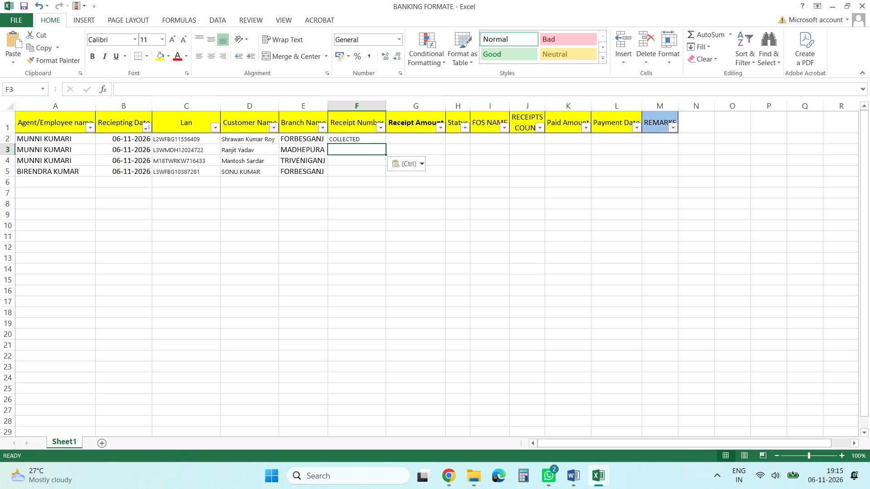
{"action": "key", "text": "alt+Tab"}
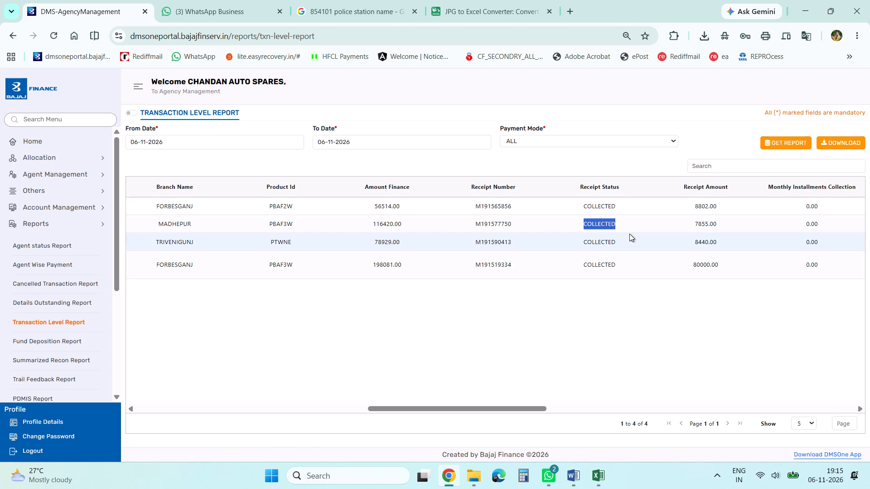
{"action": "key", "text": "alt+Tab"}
Copy the Receipt Numbers of the first and second transactions from the portal report in Chrome over F2 and F3 of BANKING FORMATE.
{"action": "key", "text": "alt+Tab"}
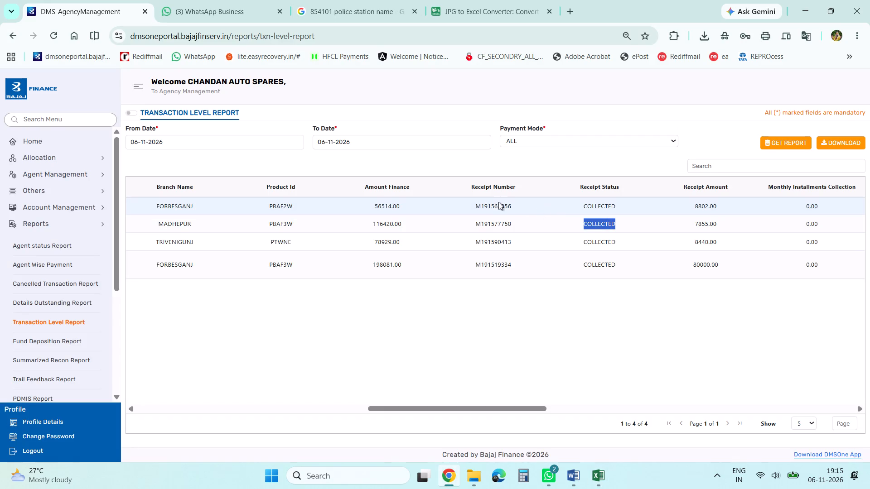
{"action": "double_click", "coordinate": [498, 202]}
{"action": "key", "text": "ctrl+c"}
{"action": "key", "text": "alt+Tab"}
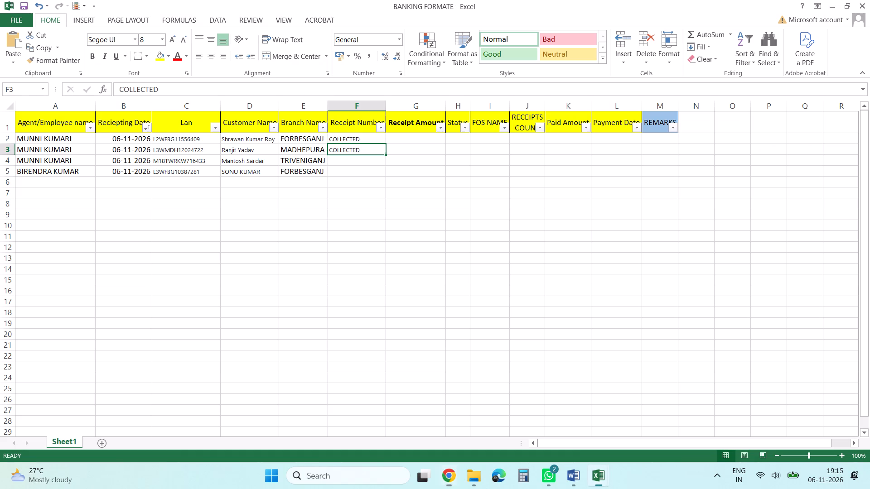
{"action": "left_click", "coordinate": [353, 140]}
{"action": "key", "text": "ctrl+v"}
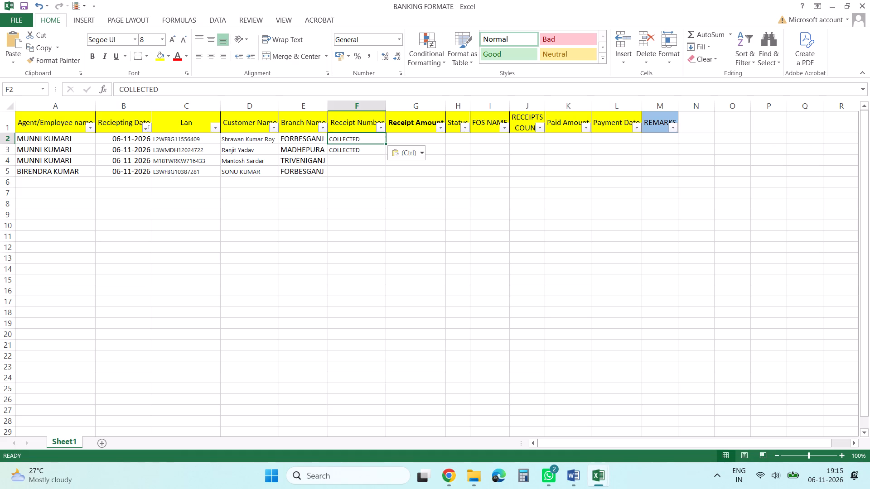
{"action": "key", "text": "alt+Tab"}
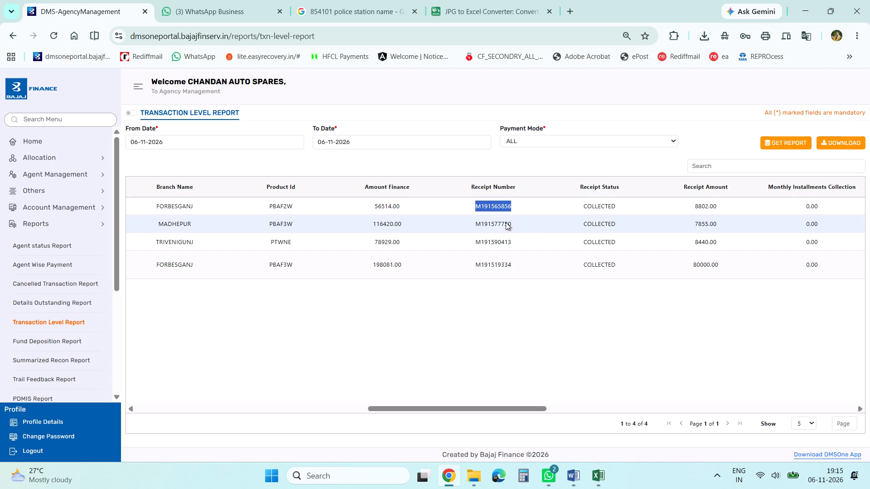
{"action": "double_click", "coordinate": [509, 222]}
{"action": "key", "text": "ctrl+c"}
{"action": "key", "text": "alt+Tab"}
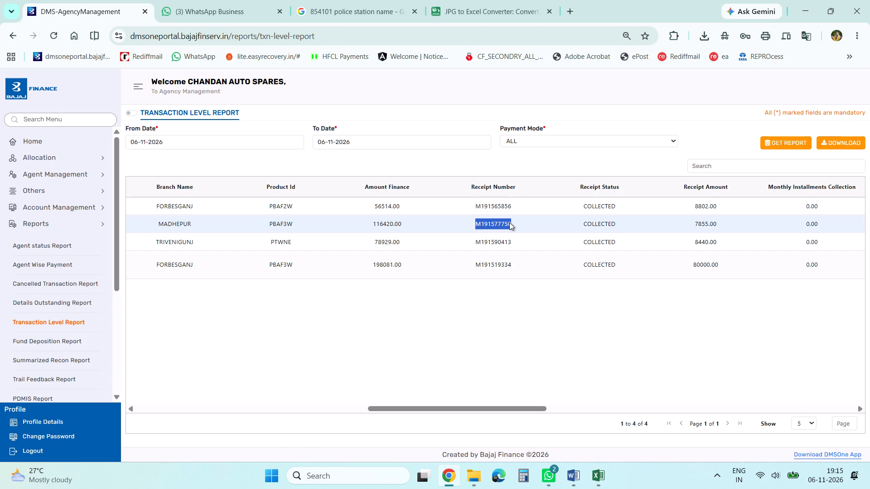
{"action": "left_click", "coordinate": [353, 152]}
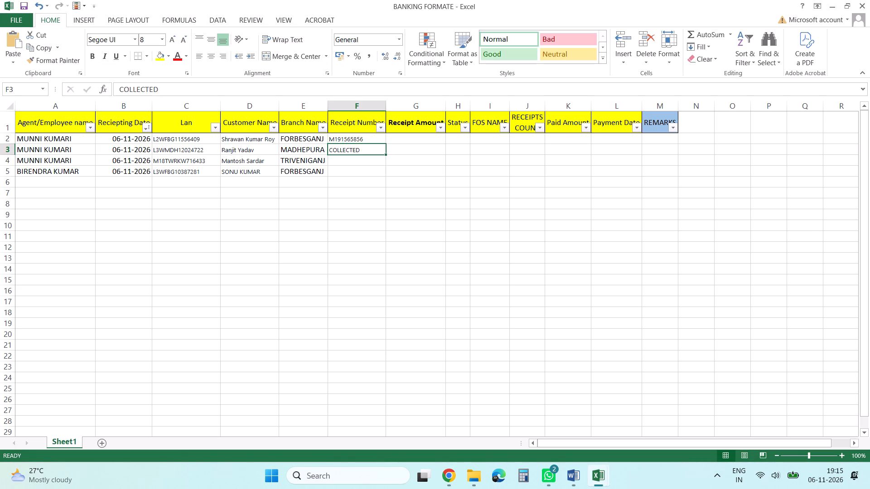
{"action": "key", "text": "ctrl+v"}
Copy the Receipt Numbers of the third and fourth transactions from the portal report into F4 and F5 of BANKING FORMATE.
{"action": "key", "text": "alt+Tab"}
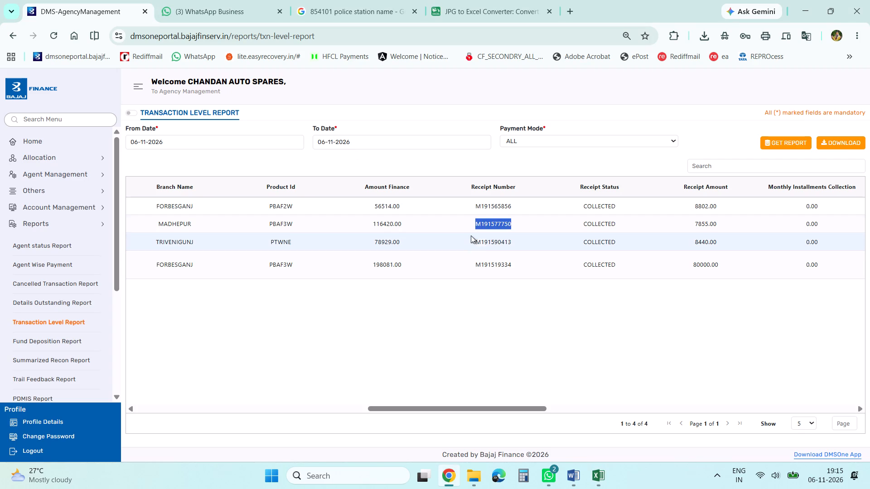
{"action": "double_click", "coordinate": [480, 240]}
{"action": "key", "text": "ctrl+c"}
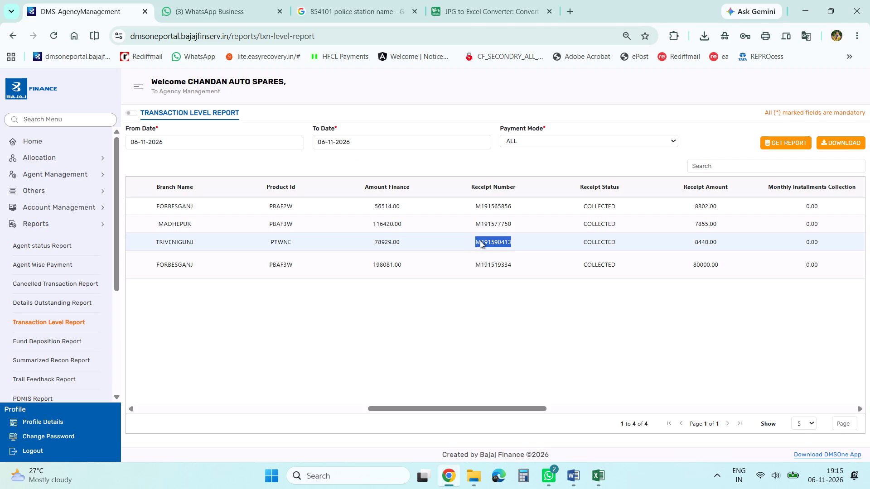
{"action": "key", "text": "alt+Tab"}
{"action": "left_click", "coordinate": [352, 159]}
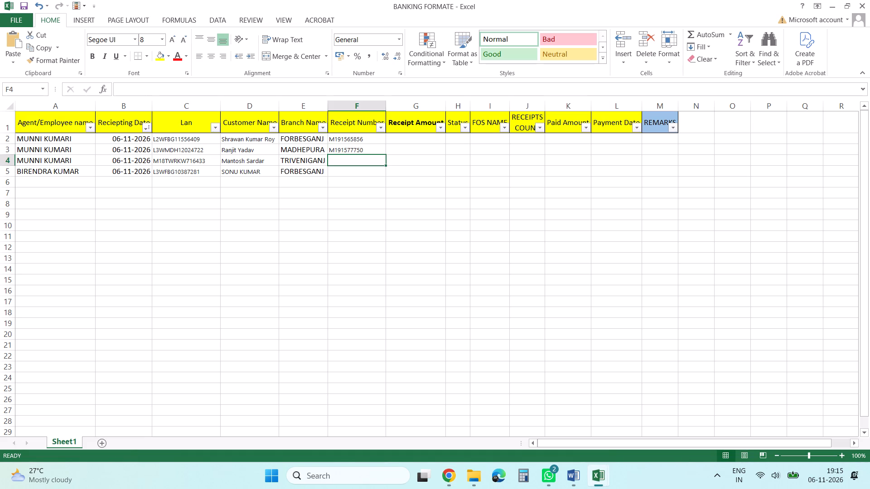
{"action": "key", "text": "ctrl+v"}
{"action": "key", "text": "alt+Tab"}
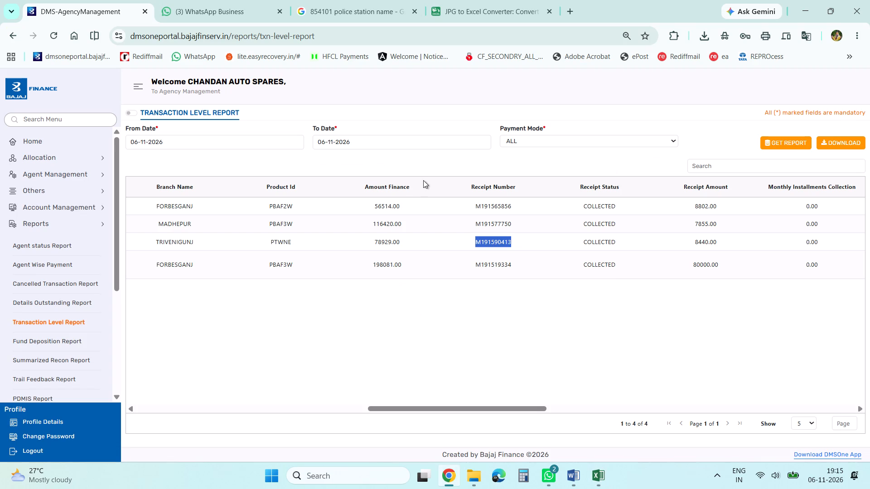
{"action": "double_click", "coordinate": [506, 266]}
{"action": "key", "text": "ctrl+c"}
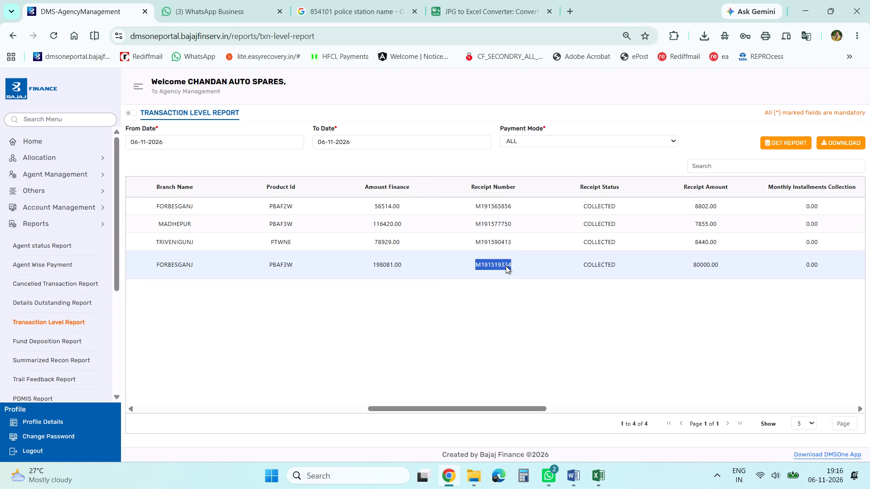
{"action": "key", "text": "alt+Tab"}
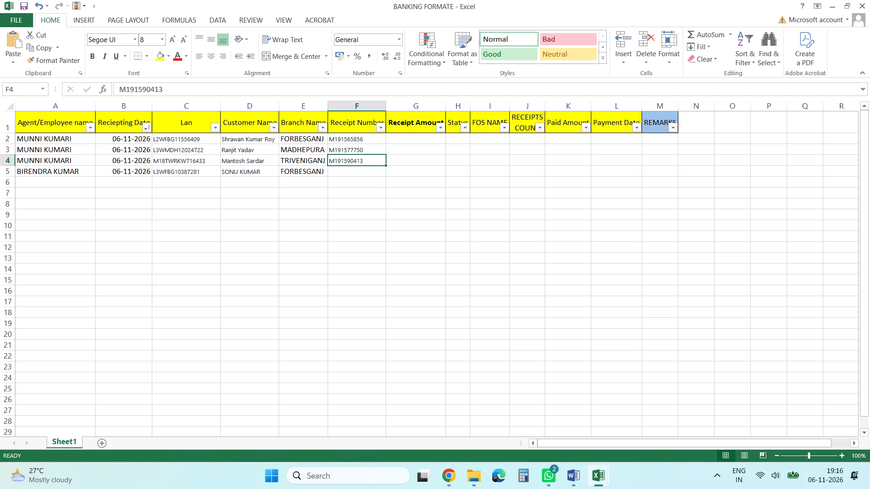
{"action": "left_click", "coordinate": [354, 173]}
{"action": "key", "text": "ctrl+v"}
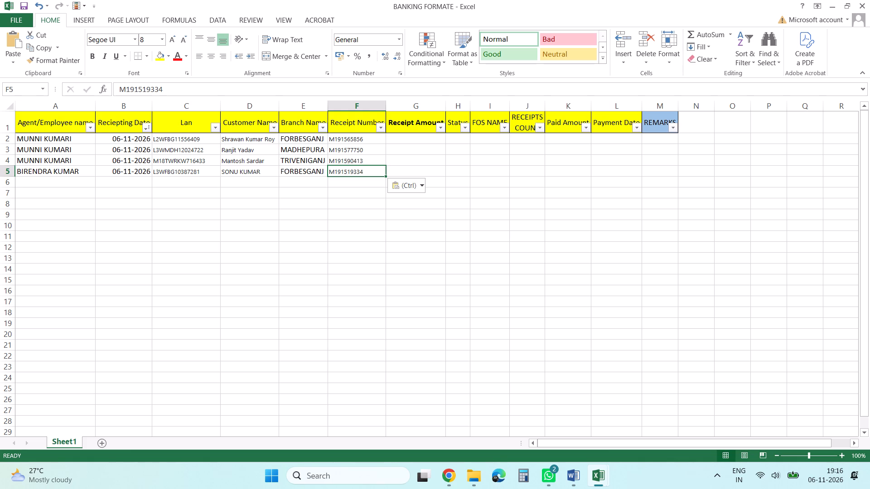
Enter the first two Receipt Amounts, checking each against the portal report: 8802 in G2 and 7855 in G3 of BANKING FORMATE.
{"action": "key", "text": "alt+Tab"}
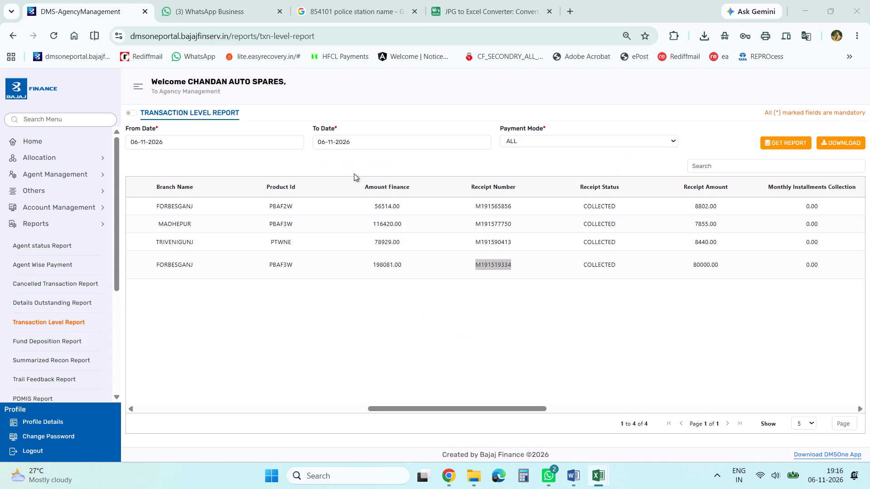
{"action": "key", "text": "alt+Tab"}
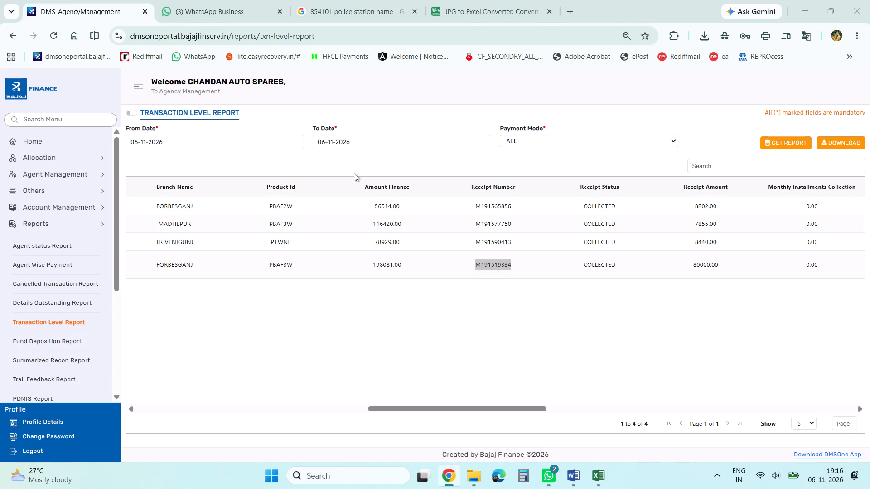
{"action": "key", "text": "Right"}
{"action": "key", "text": "Up"}
{"action": "key", "text": "Up"}
{"action": "key", "text": "Up"}
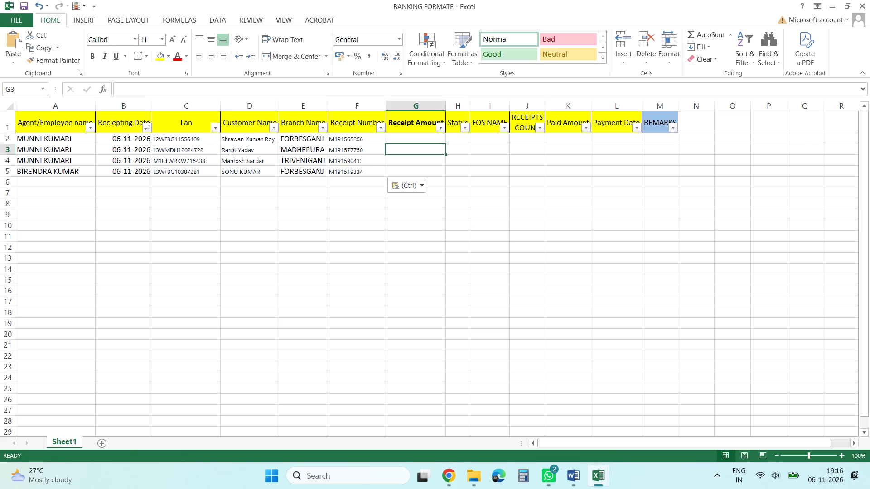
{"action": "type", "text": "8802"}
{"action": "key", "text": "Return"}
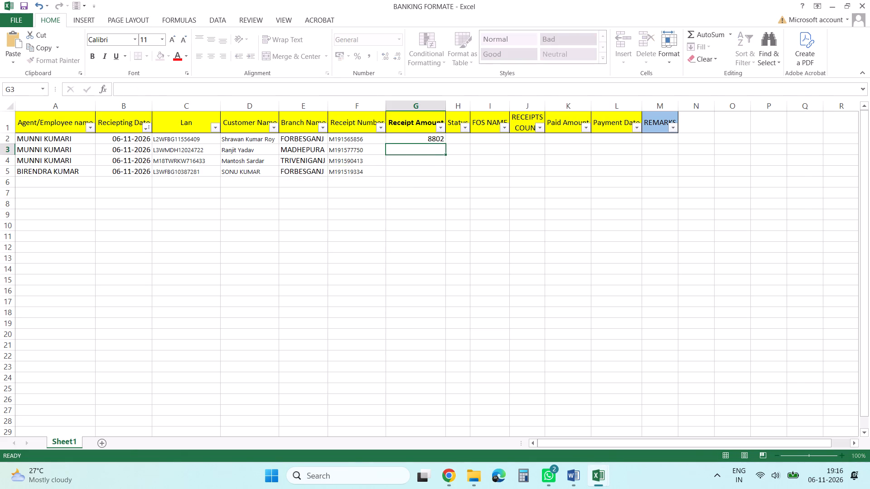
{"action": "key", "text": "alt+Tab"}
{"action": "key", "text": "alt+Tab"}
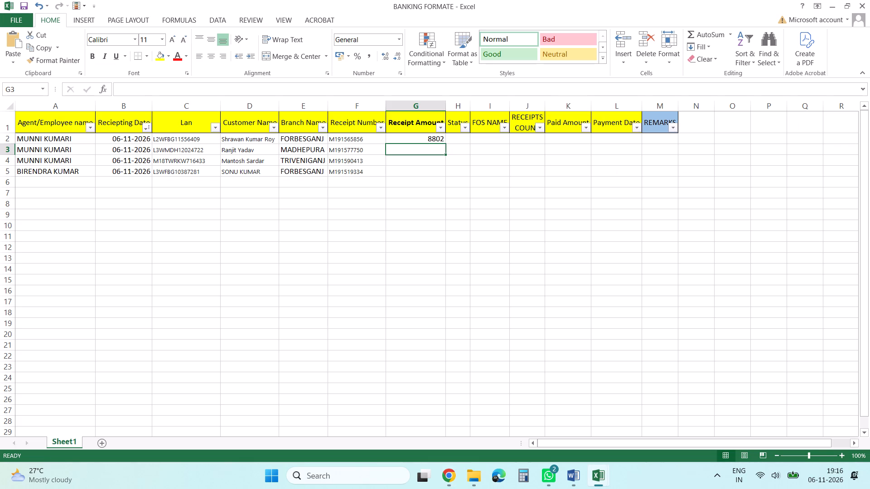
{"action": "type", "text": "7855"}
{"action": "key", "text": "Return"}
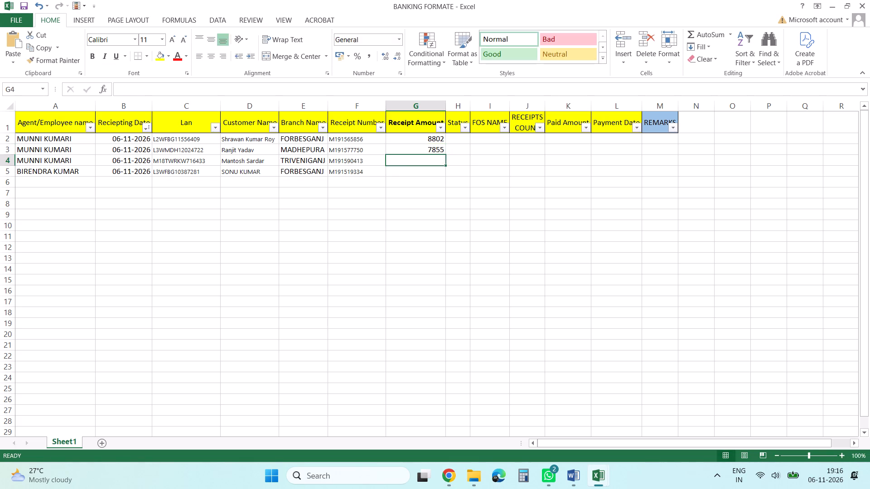
Enter the remaining Receipt Amounts, checking each against the portal report: 8440 in G4 and 80000 in G5 of BANKING FORMATE.
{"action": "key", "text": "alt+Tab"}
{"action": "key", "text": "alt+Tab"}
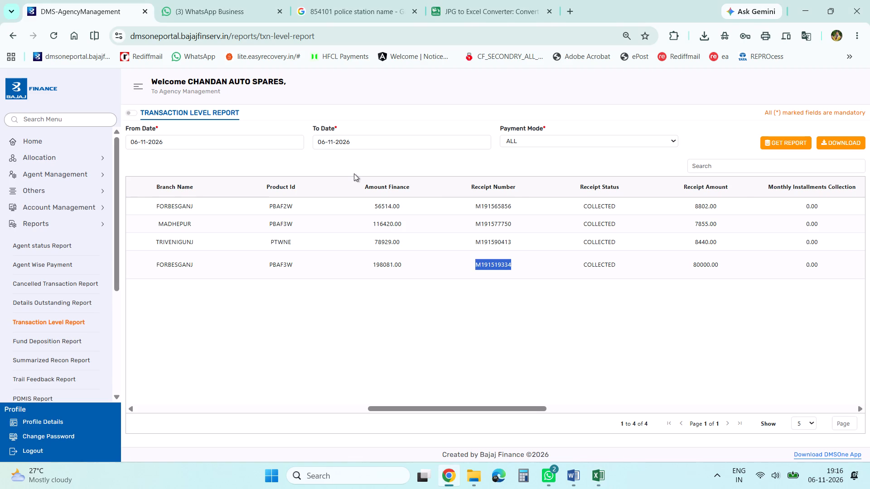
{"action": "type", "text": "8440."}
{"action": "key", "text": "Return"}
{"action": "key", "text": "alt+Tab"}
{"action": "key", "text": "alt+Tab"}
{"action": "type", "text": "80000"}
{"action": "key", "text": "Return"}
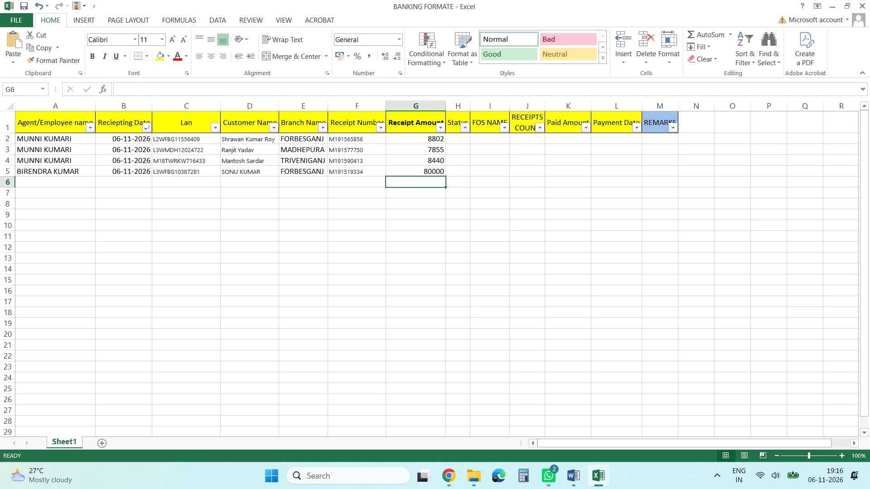
Copy the four receipt rows A2:G5 from BANKING FORMATE and paste them at A28 of the BANKING SCRL sheet in Master data NOVEMBER.
{"action": "left_click", "coordinate": [435, 168]}
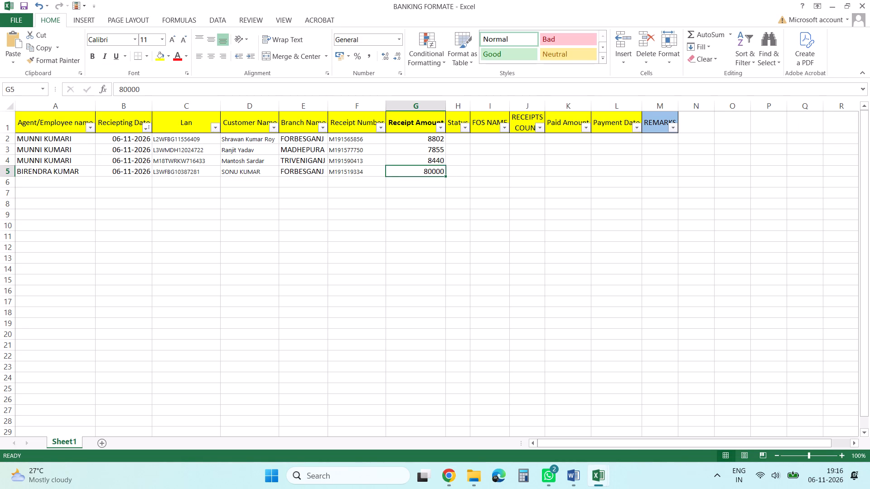
{"action": "key", "text": "ctrl+shift+Left"}
{"action": "key", "text": "ctrl+shift+Up"}
{"action": "key", "text": "shift+Down"}
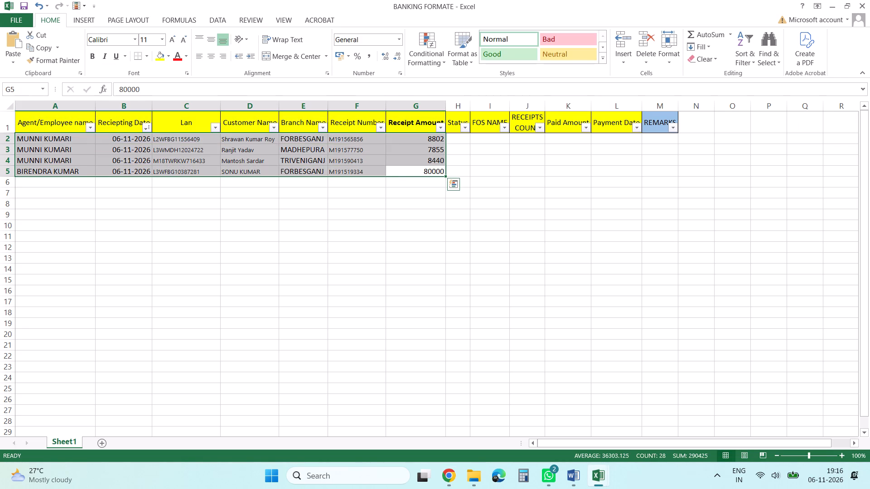
{"action": "key", "text": "ctrl+c"}
{"action": "key", "text": "alt+Tab"}
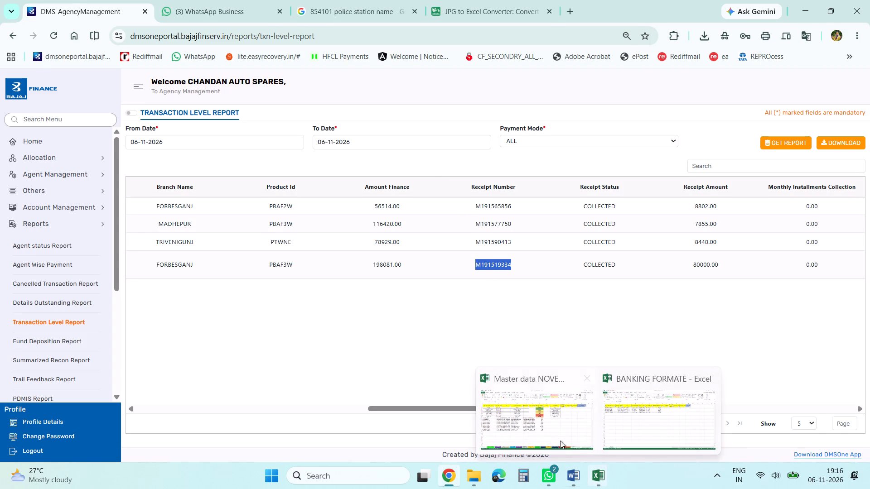
{"action": "left_click", "coordinate": [551, 432]}
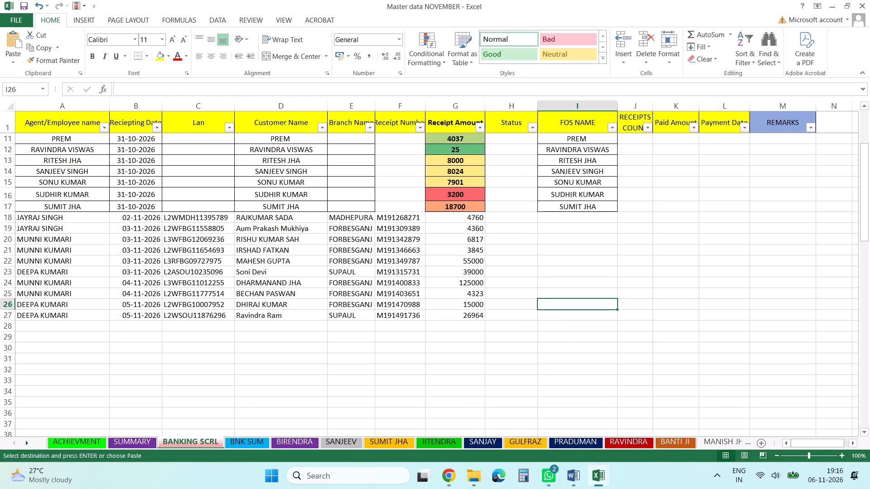
{"action": "left_click", "coordinate": [35, 329]}
{"action": "key", "text": "ctrl+v"}
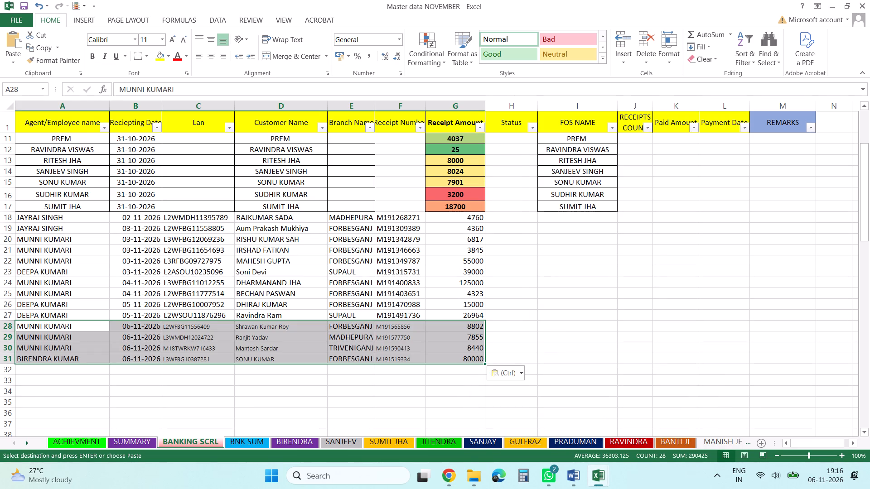
In row 30 of BANKING SCRL, enter PAID as the Status, SELF as the FOS NAME and 1 as the receipts count.
{"action": "left_click", "coordinate": [504, 333]}
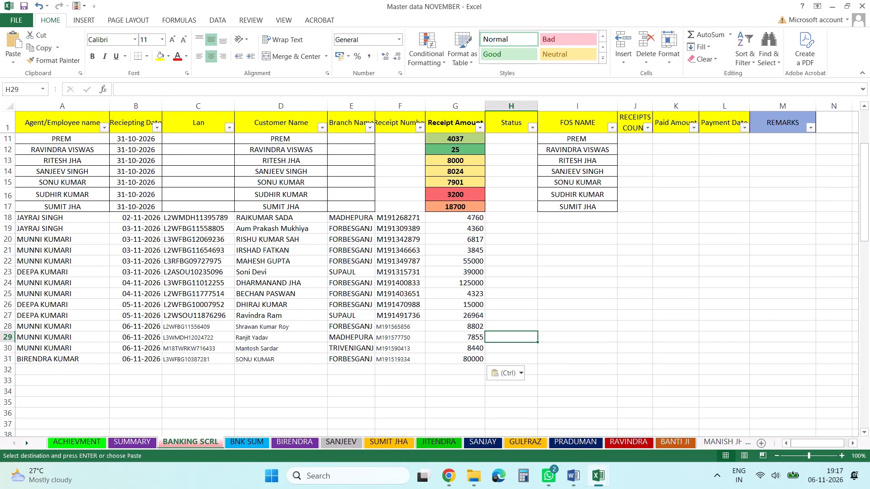
{"action": "left_click", "coordinate": [519, 353]}
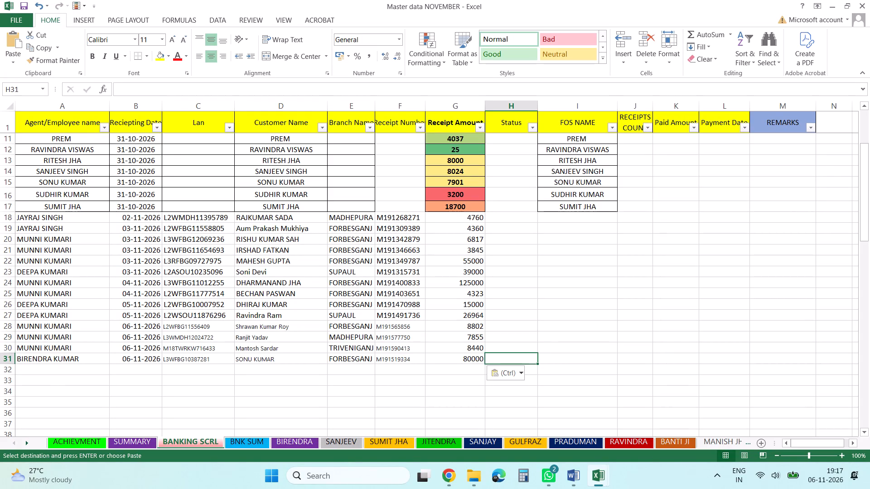
{"action": "left_click", "coordinate": [518, 350]}
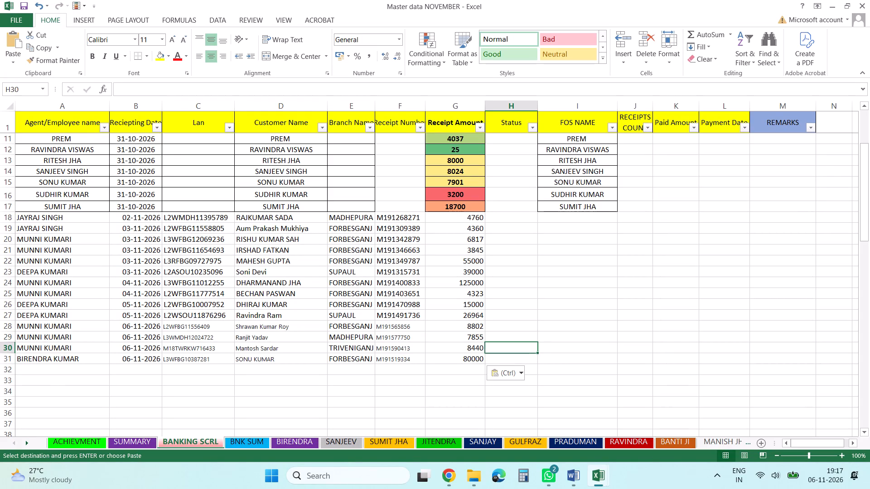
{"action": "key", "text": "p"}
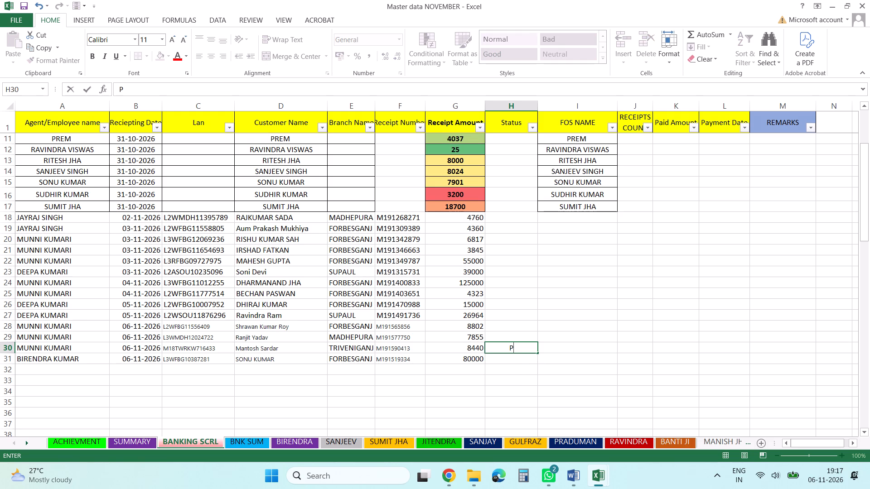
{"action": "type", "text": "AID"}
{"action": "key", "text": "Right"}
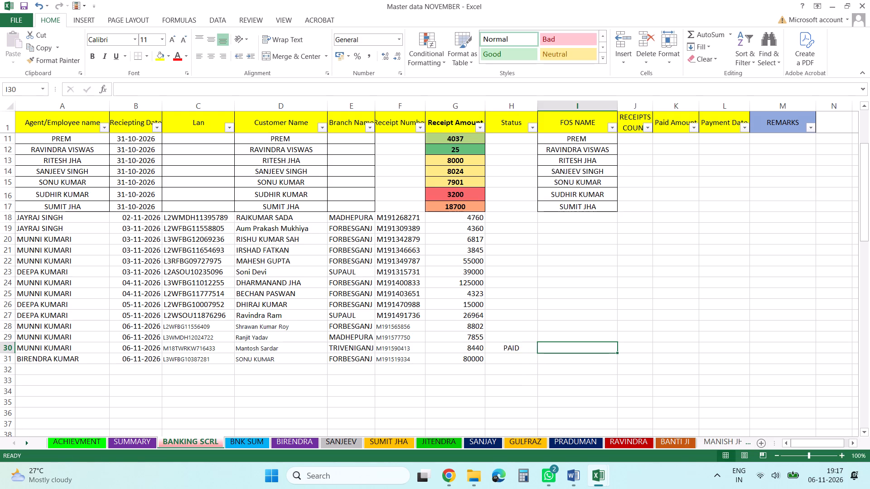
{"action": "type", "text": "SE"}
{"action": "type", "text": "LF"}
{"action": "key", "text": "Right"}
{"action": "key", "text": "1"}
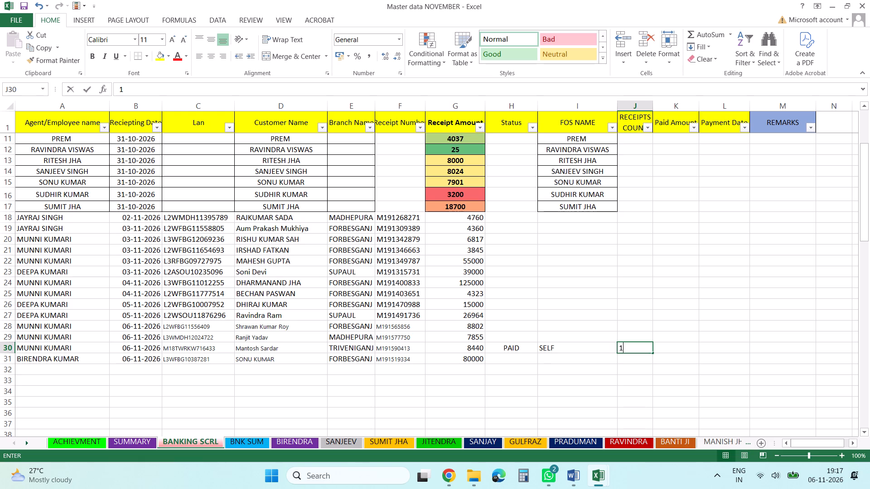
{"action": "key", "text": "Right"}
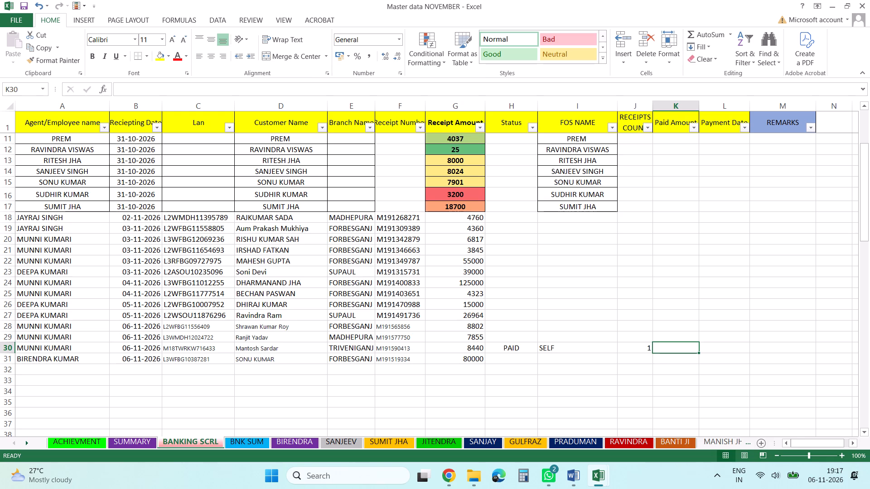
Enter 8440 as the Paid Amount in row 30.
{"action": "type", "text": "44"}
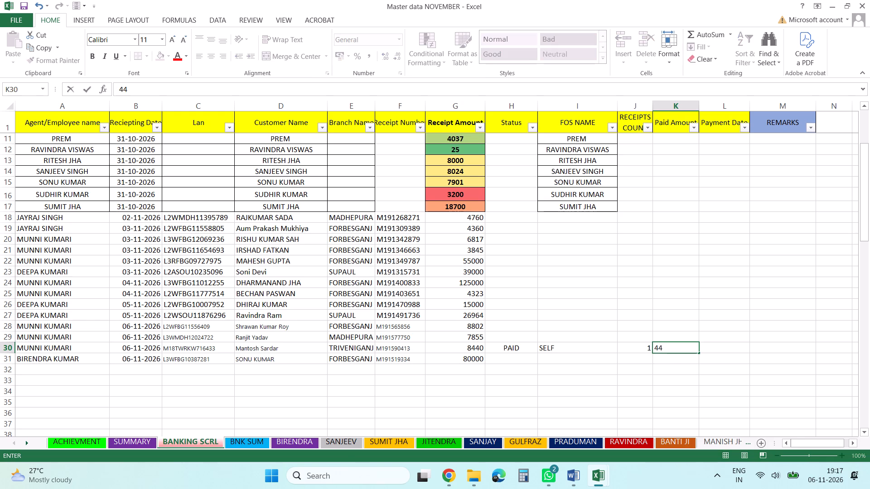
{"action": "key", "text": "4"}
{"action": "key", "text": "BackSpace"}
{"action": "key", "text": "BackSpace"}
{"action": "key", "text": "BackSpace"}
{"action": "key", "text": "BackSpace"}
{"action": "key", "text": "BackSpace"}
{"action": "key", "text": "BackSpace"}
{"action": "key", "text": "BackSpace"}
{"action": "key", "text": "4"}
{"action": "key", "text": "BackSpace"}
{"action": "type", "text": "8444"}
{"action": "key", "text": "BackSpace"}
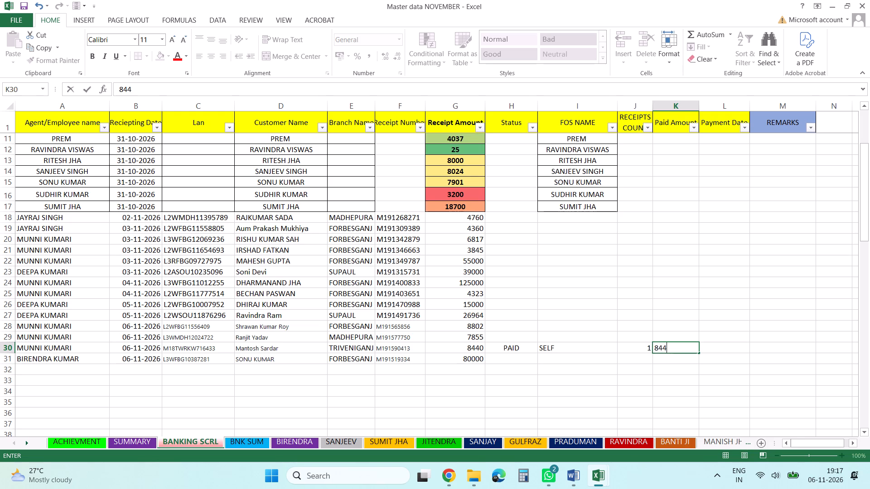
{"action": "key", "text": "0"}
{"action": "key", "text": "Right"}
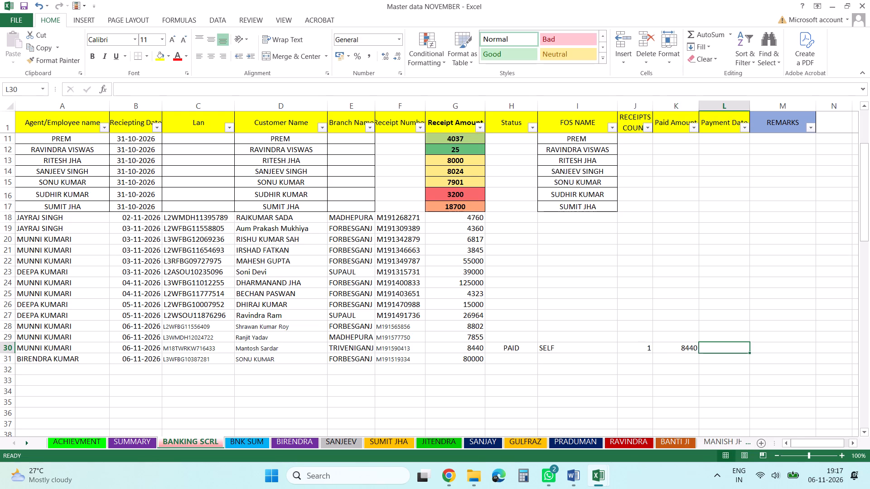
Complete row 30 with the Payment Date 06-11-2026 and the remark BOSS ACCOUNT.
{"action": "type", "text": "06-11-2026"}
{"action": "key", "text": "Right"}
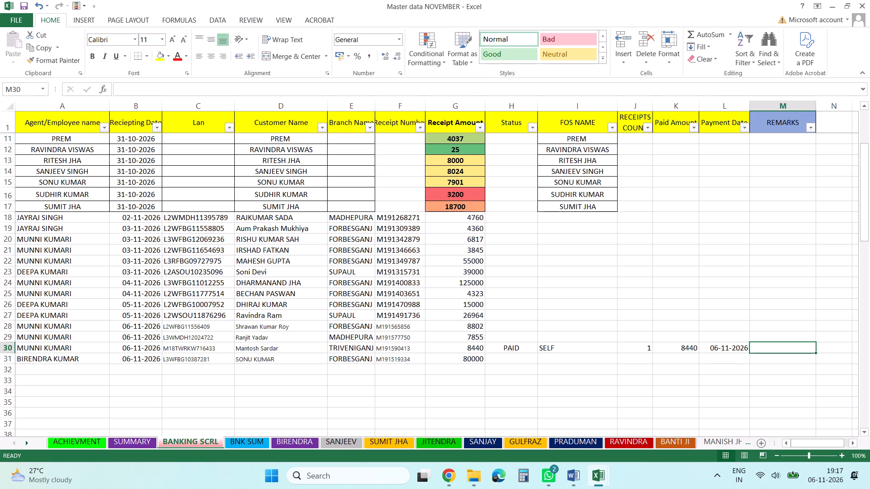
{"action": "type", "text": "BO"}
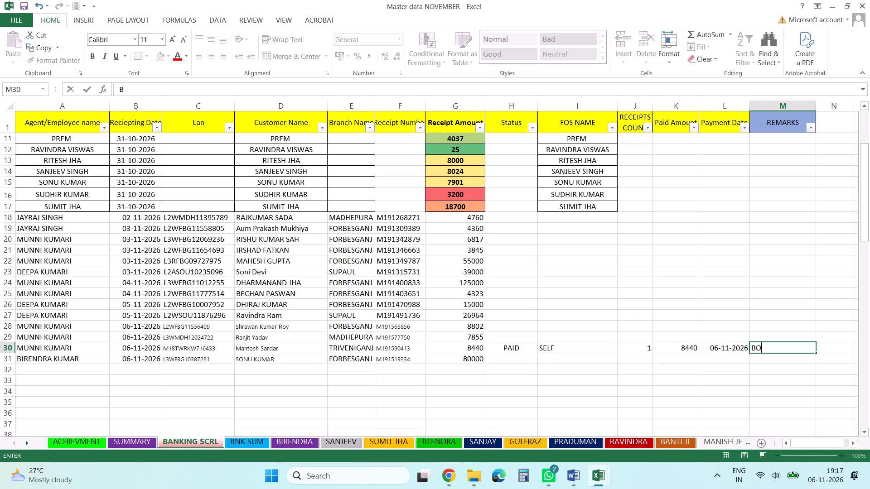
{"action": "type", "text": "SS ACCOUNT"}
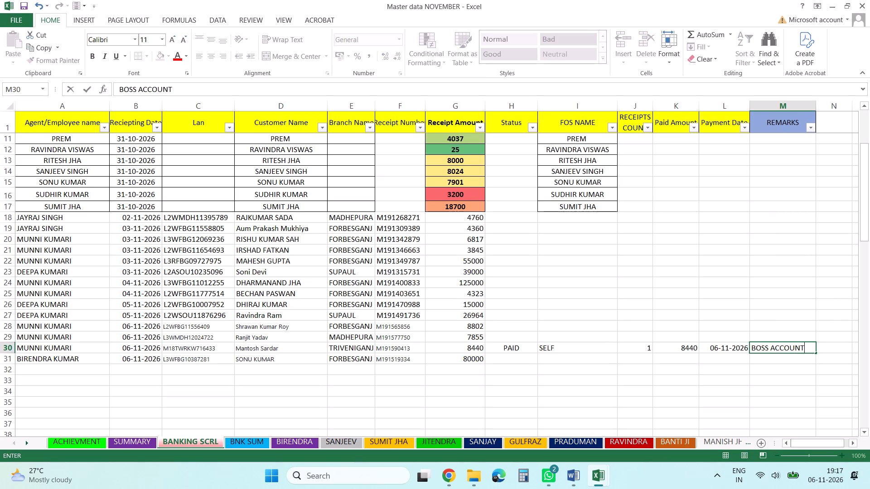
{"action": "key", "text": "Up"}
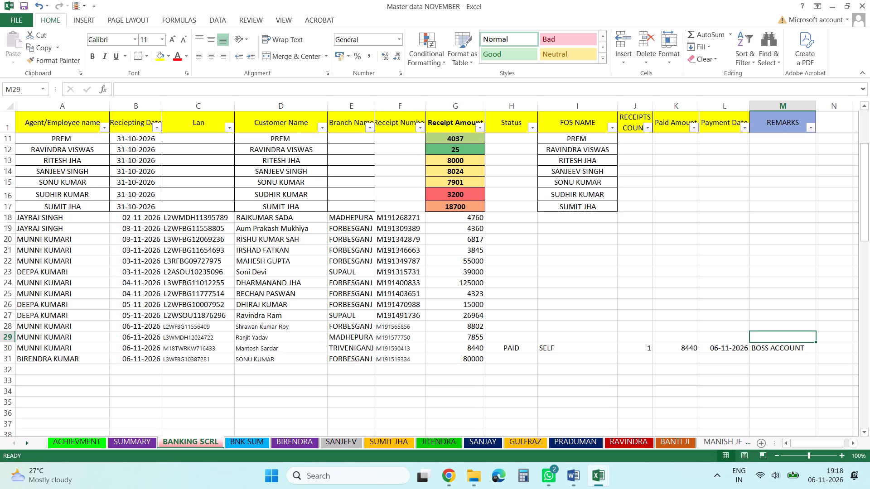
In row 29, enter PAID as the Status, SELF as the FOS NAME and 1 as the receipts count.
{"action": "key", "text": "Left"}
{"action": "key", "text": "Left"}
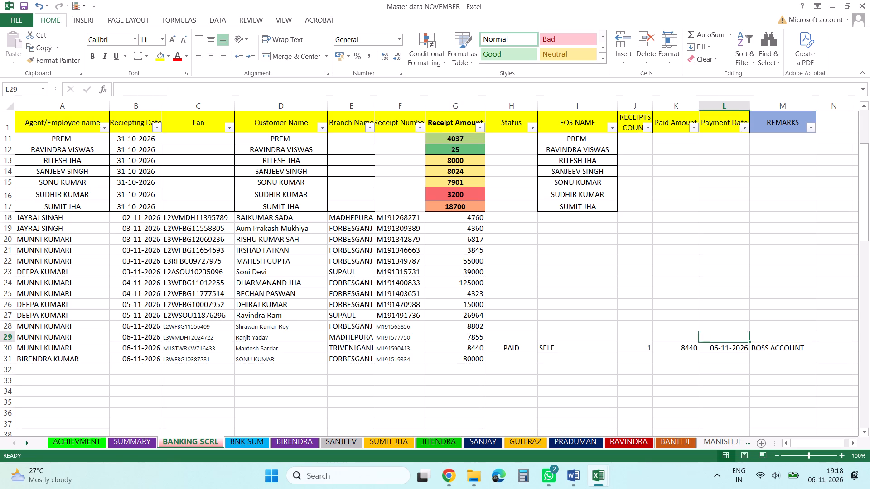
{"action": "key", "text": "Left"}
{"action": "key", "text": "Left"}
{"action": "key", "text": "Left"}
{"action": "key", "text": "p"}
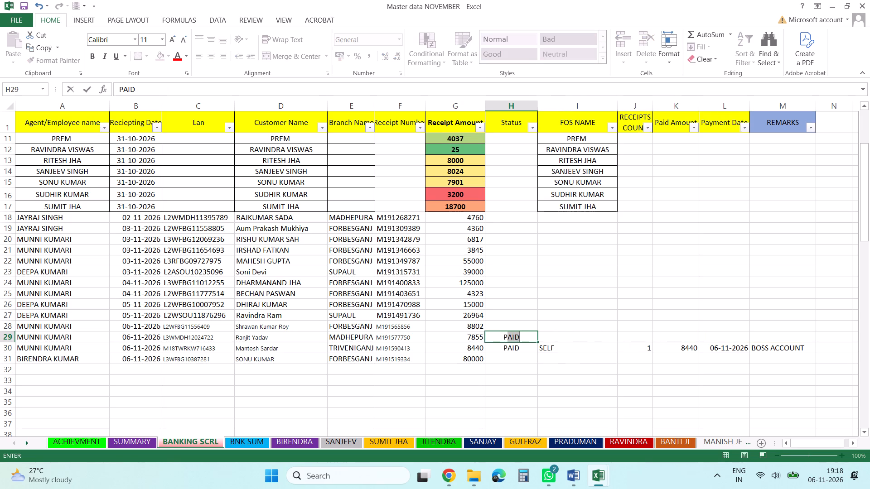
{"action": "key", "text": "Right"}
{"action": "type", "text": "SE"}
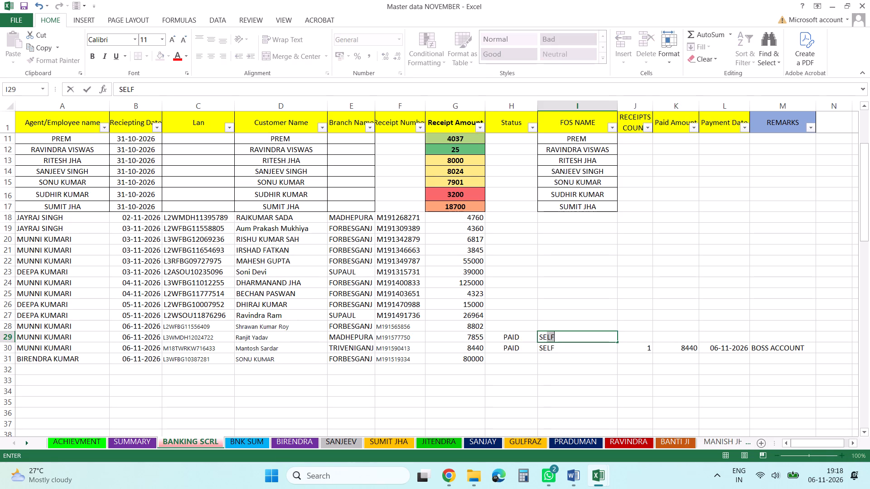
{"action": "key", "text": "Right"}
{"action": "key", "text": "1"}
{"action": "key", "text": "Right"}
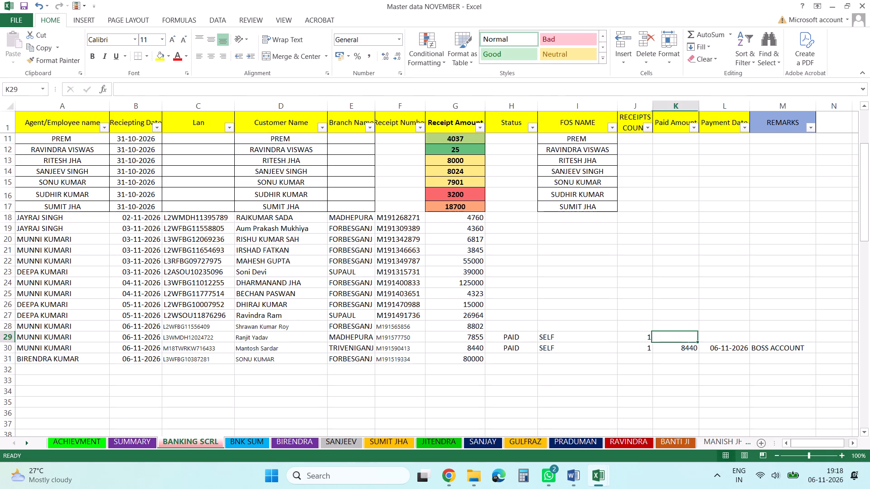
Complete row 29 with the Paid Amount 7855, the Payment Date 06-11-2026 and the remark BOSS ACCOUNT.
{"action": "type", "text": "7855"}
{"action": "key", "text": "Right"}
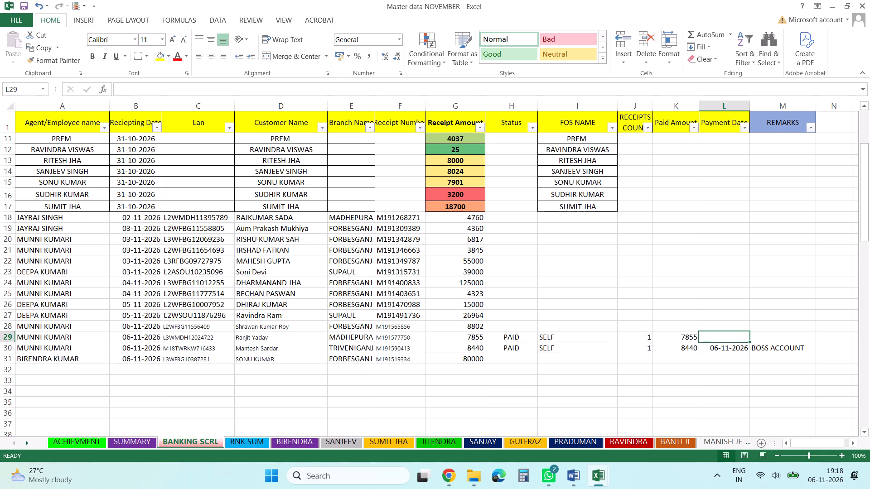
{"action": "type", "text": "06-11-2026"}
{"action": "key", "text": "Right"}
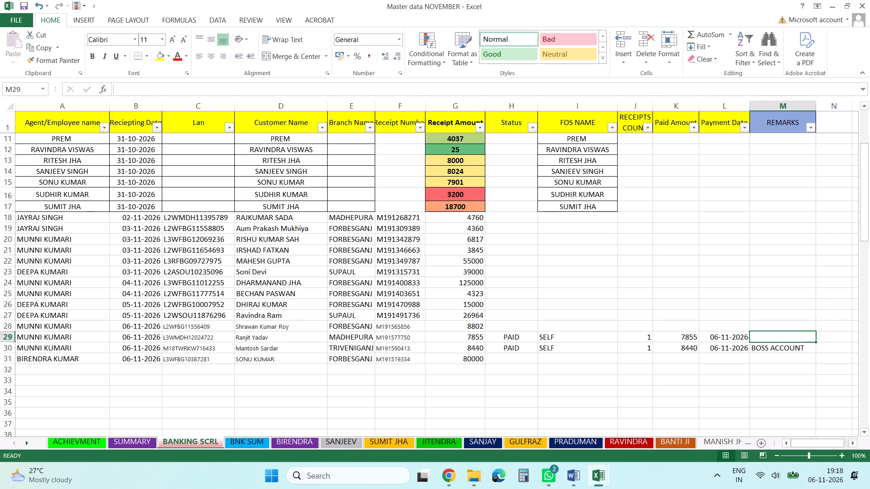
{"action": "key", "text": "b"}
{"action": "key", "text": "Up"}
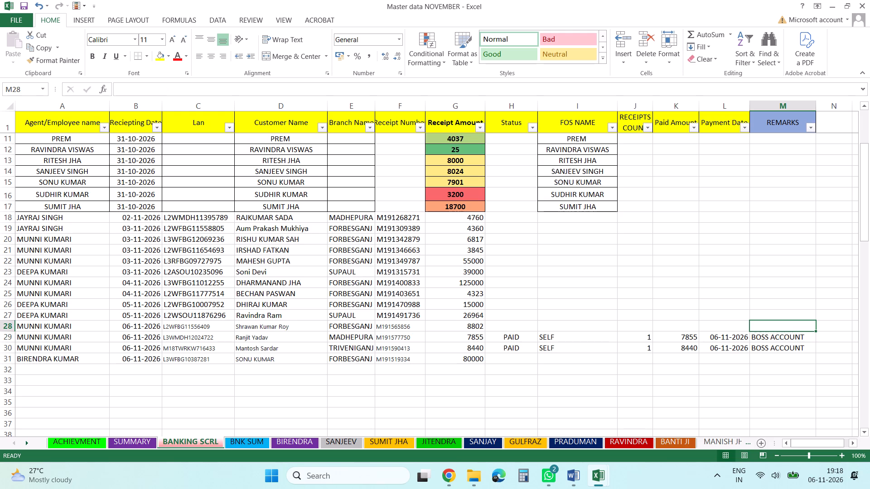
In row 28, enter PAID as the Status, GULFRAZ as the FOS NAME and 1 as the receipts count.
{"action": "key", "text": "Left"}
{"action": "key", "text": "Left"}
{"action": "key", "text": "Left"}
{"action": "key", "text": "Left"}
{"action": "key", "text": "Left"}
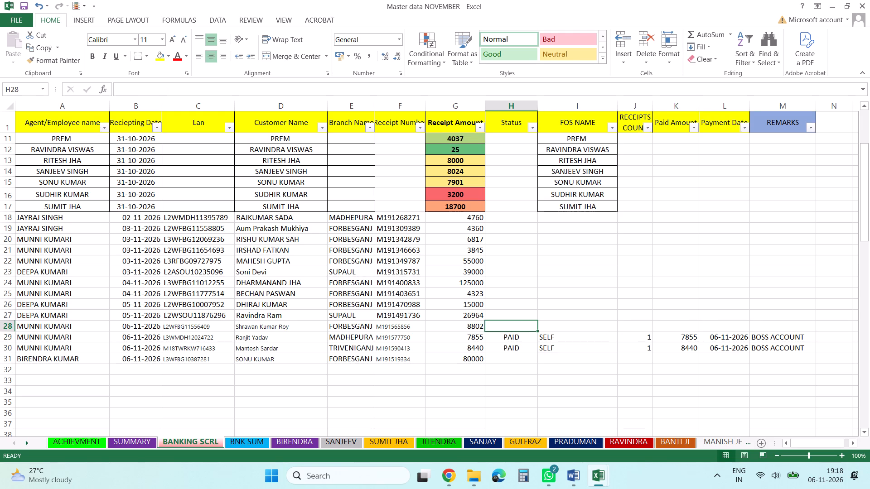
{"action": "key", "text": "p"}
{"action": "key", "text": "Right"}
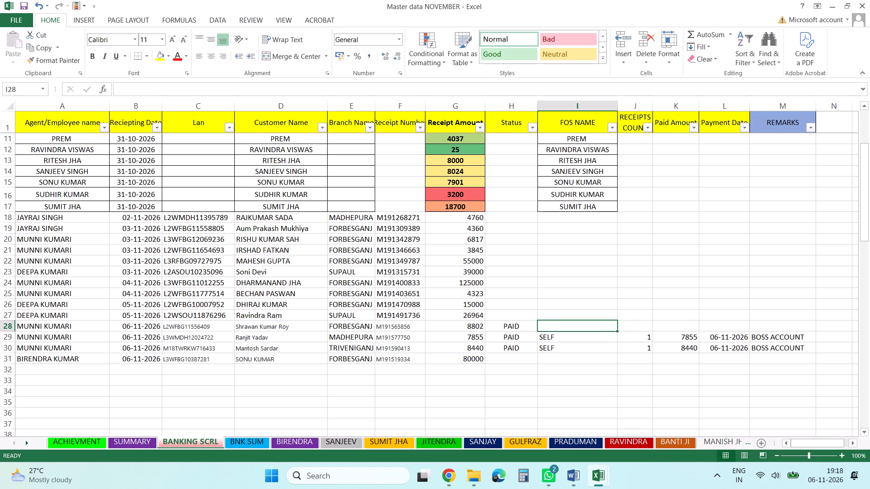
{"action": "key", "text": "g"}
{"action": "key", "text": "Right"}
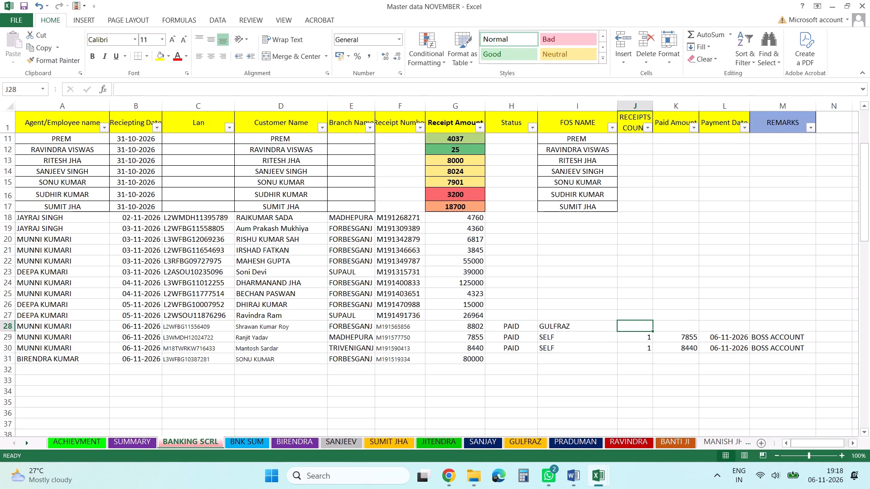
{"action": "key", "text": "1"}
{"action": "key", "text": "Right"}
Complete row 28 with the Paid Amount 8802, the Payment Date 06-11-2026 and the remark BOSS ACCOUNT.
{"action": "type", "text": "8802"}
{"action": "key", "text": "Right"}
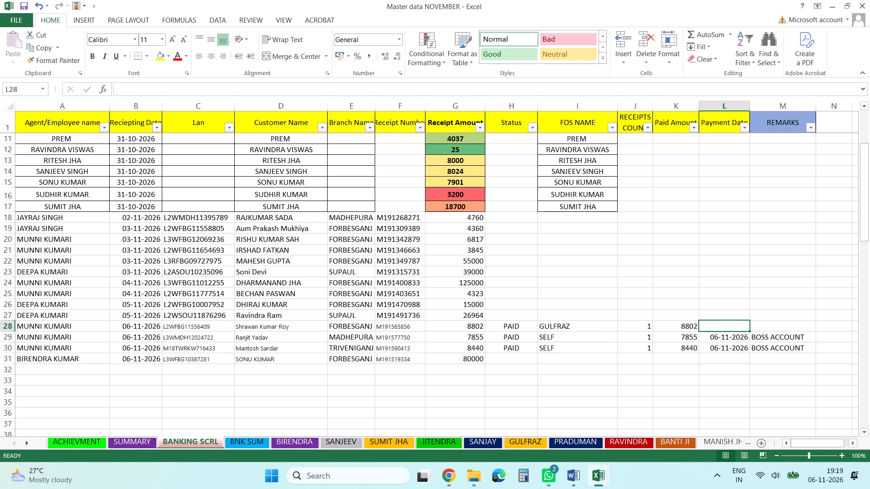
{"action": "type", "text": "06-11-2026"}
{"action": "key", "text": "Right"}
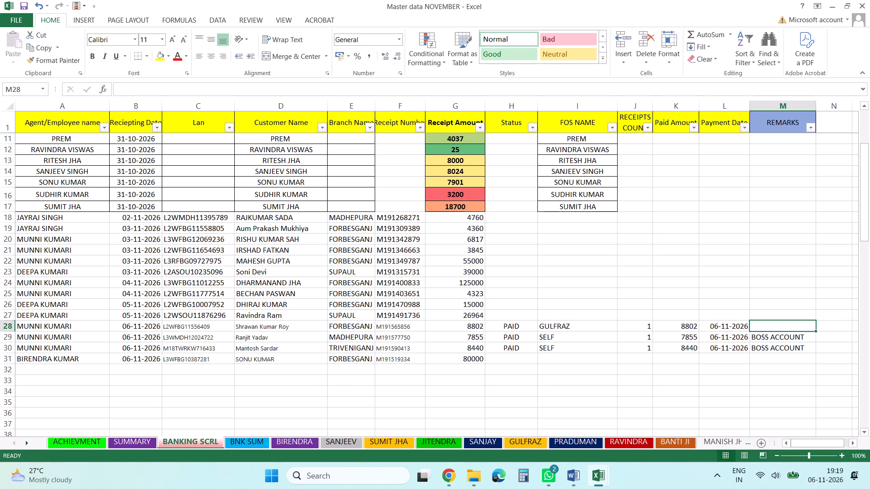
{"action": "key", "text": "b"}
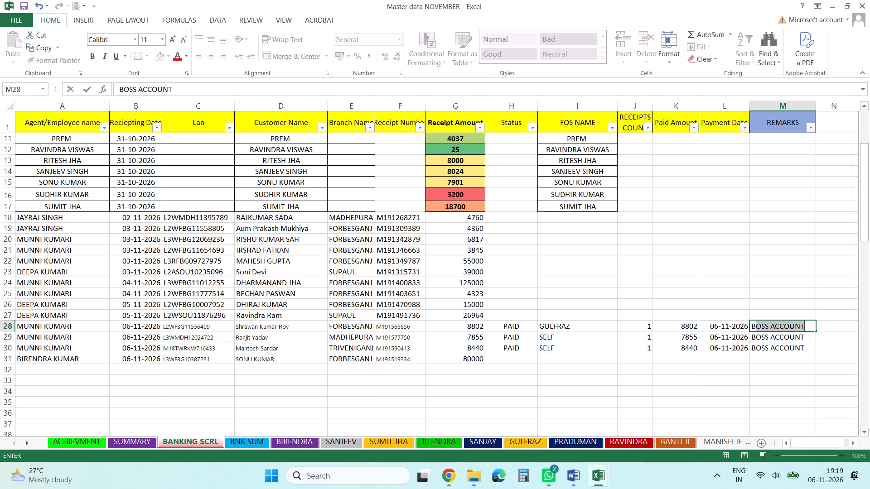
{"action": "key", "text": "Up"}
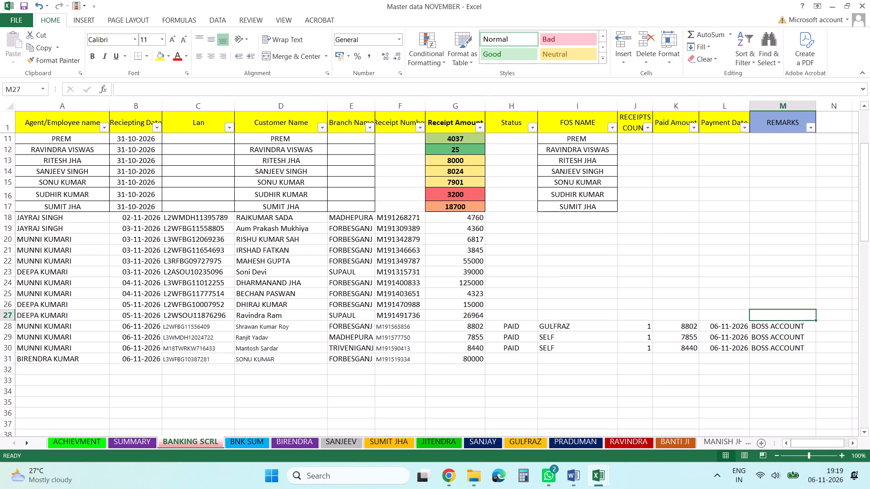
In row 31, enter PAID as the Status, the row's own agent as the FOS NAME and 1 as the receipts count.
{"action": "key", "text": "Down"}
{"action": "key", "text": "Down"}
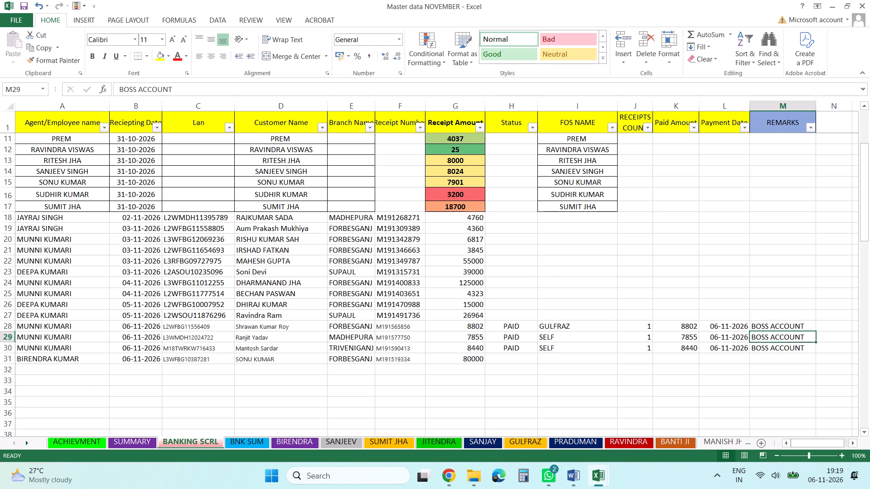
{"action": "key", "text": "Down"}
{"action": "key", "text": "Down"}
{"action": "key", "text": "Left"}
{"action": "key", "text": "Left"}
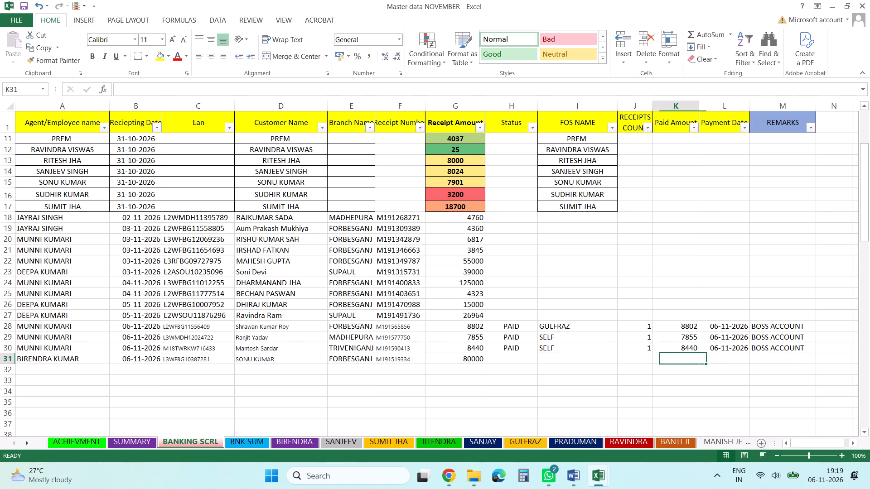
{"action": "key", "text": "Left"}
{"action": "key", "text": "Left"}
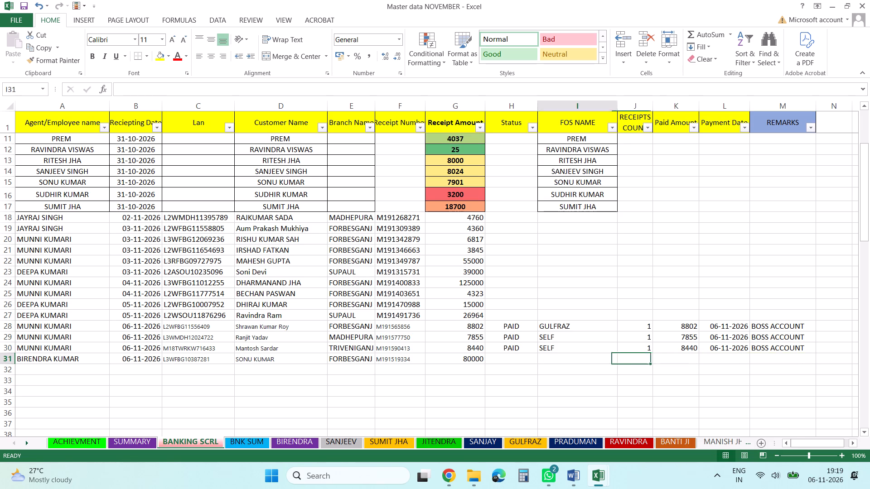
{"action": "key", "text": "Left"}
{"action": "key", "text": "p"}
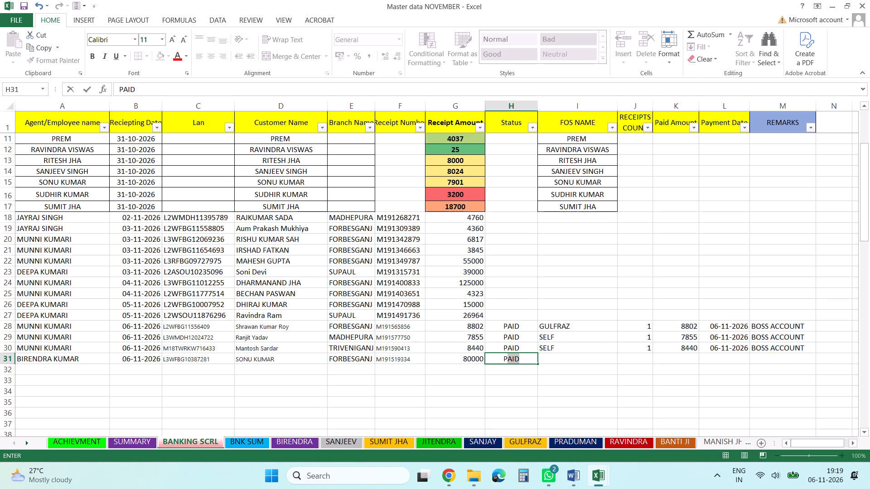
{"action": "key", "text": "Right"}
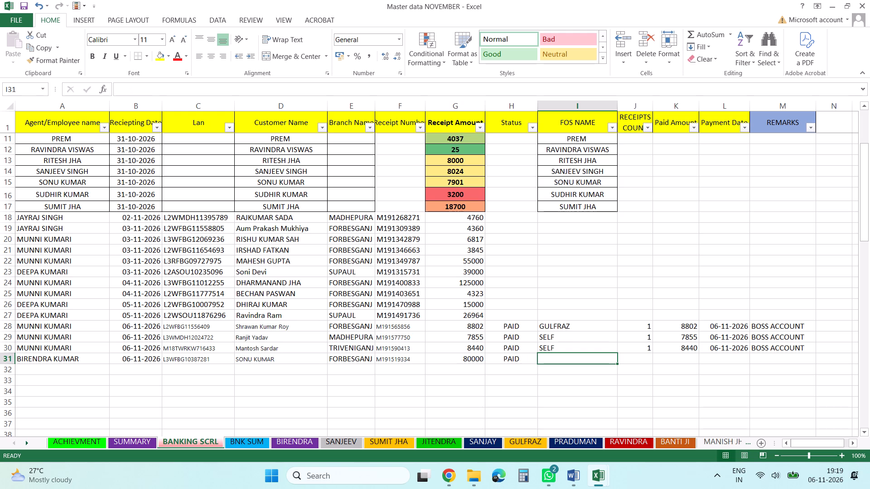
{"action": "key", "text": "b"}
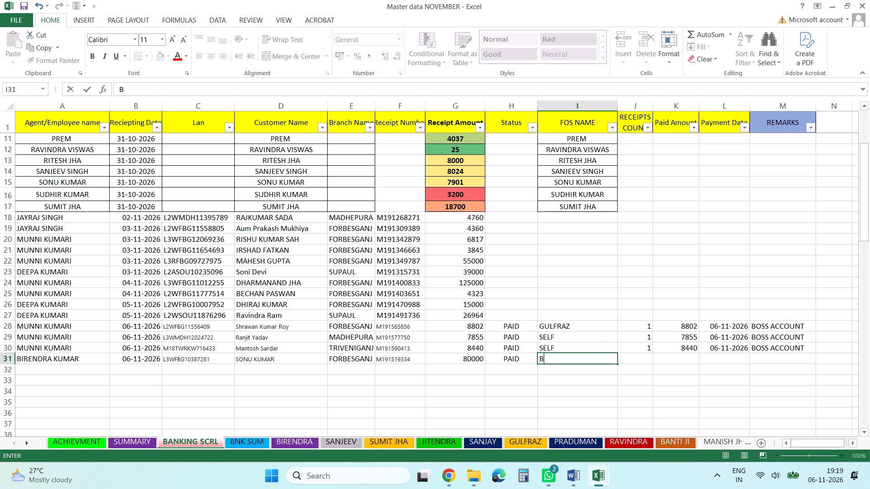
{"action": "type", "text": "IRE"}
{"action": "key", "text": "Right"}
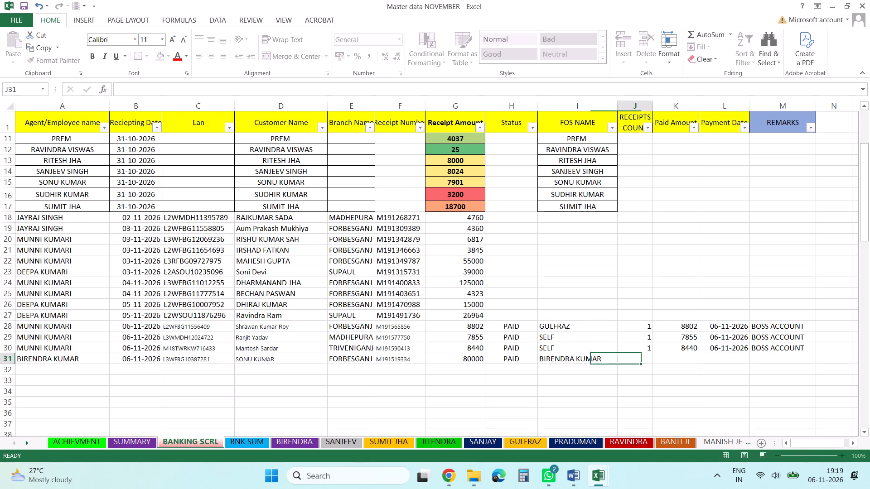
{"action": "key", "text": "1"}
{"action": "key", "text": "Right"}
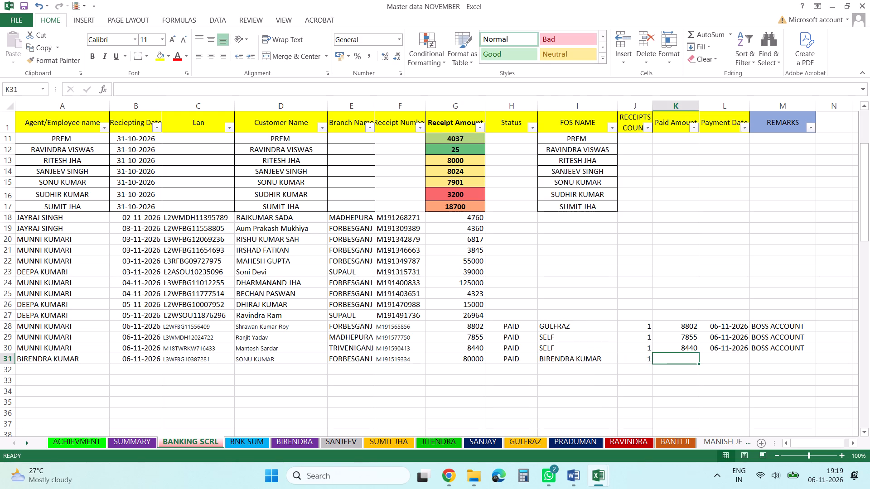
Complete row 31 with the Paid Amount formula =7000, the Payment Date 05-11-2026 and the remark AGENCY ACCOUNT.
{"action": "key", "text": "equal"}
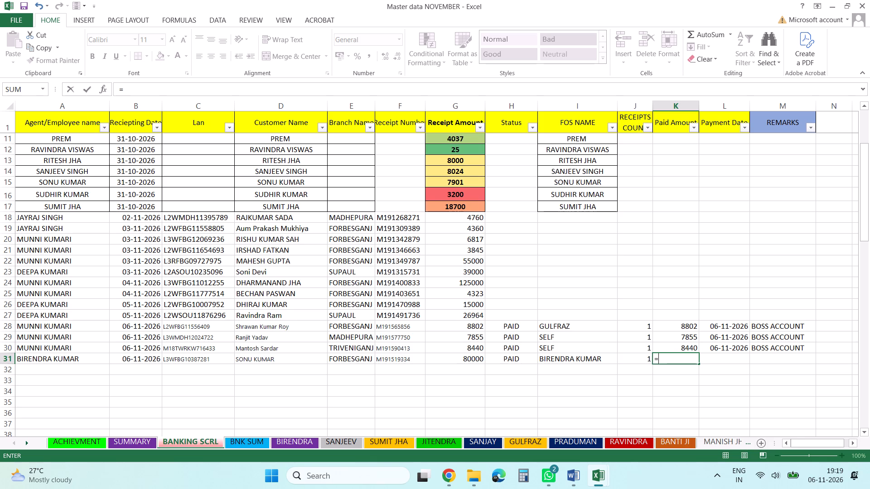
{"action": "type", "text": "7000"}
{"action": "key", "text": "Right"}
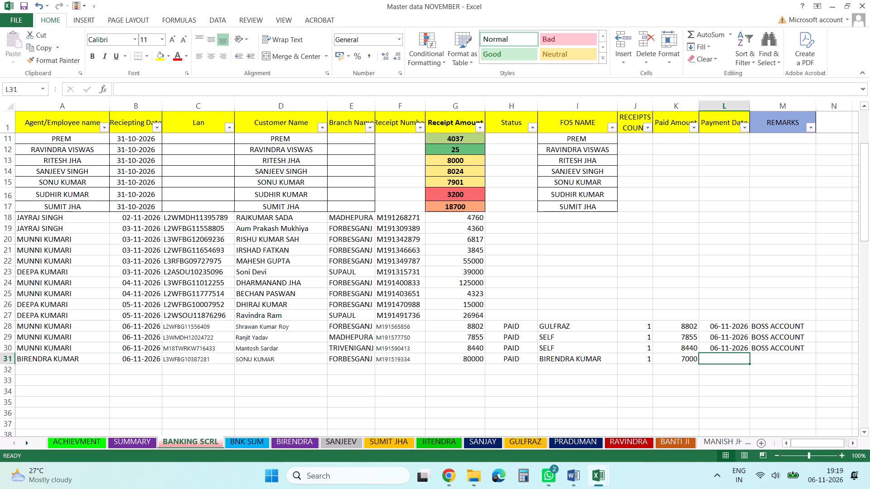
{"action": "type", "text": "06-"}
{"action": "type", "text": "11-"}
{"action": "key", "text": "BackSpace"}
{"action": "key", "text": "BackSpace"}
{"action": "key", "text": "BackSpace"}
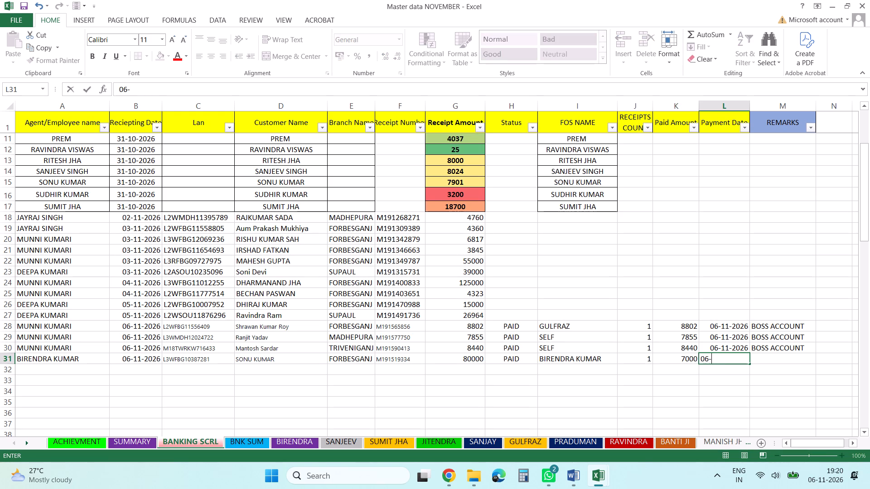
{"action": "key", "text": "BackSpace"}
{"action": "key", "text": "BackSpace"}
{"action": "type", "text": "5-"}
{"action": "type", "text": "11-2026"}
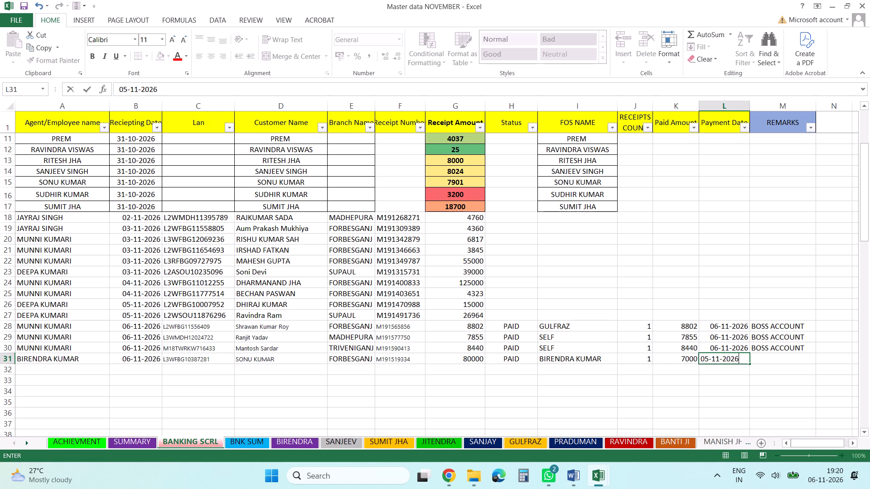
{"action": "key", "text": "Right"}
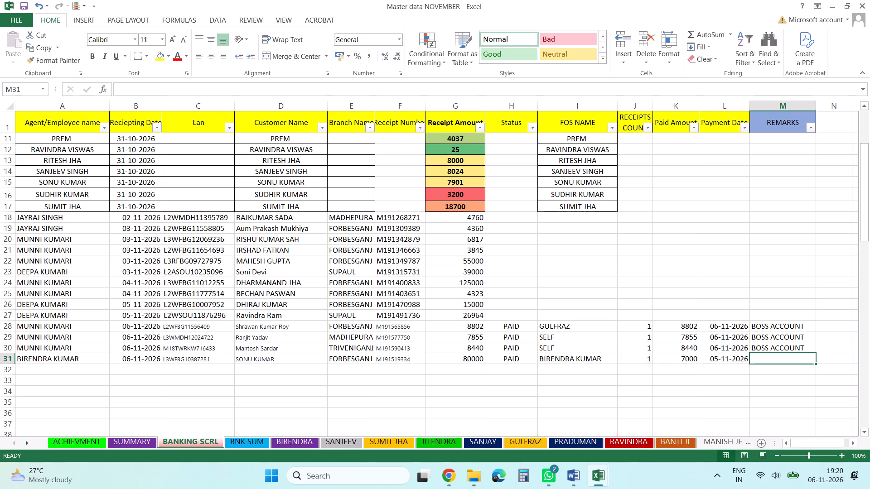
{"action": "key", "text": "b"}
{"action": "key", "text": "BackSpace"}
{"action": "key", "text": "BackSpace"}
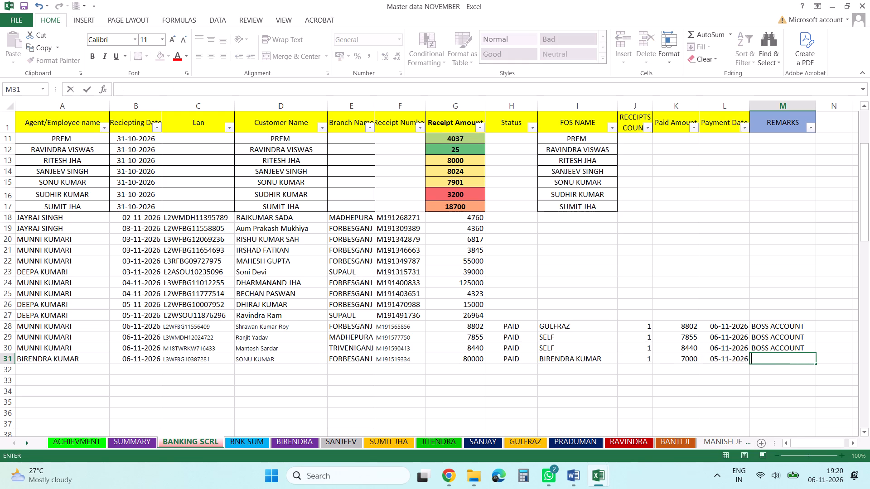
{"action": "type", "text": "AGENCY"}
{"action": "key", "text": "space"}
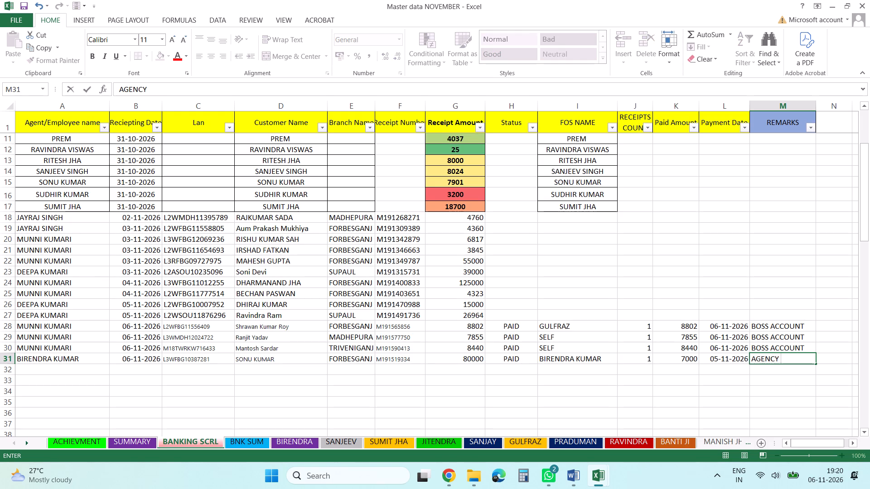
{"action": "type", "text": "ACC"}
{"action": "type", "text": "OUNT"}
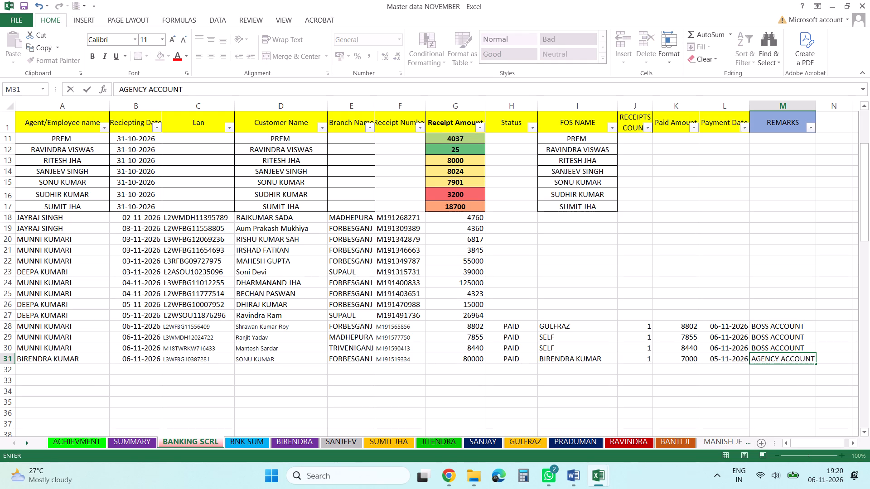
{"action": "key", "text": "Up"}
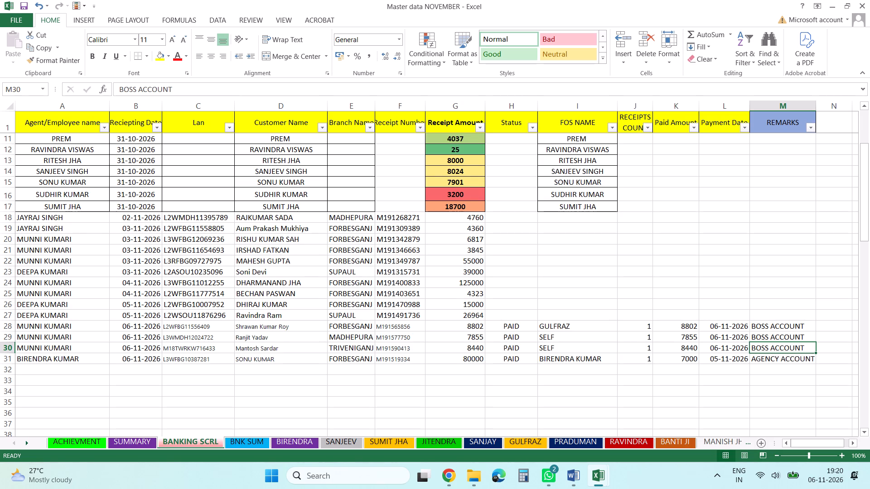
In row 26, enter PAID as the Status, SELF as the FOS NAME and 1 as the receipts count.
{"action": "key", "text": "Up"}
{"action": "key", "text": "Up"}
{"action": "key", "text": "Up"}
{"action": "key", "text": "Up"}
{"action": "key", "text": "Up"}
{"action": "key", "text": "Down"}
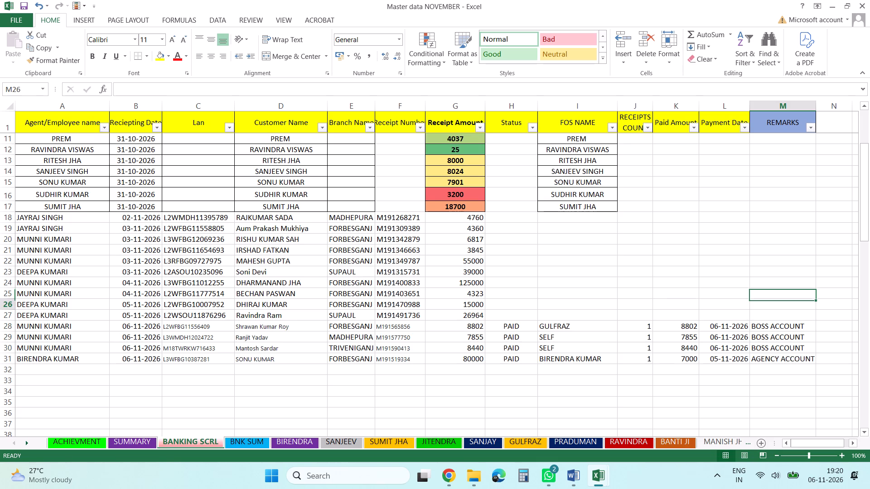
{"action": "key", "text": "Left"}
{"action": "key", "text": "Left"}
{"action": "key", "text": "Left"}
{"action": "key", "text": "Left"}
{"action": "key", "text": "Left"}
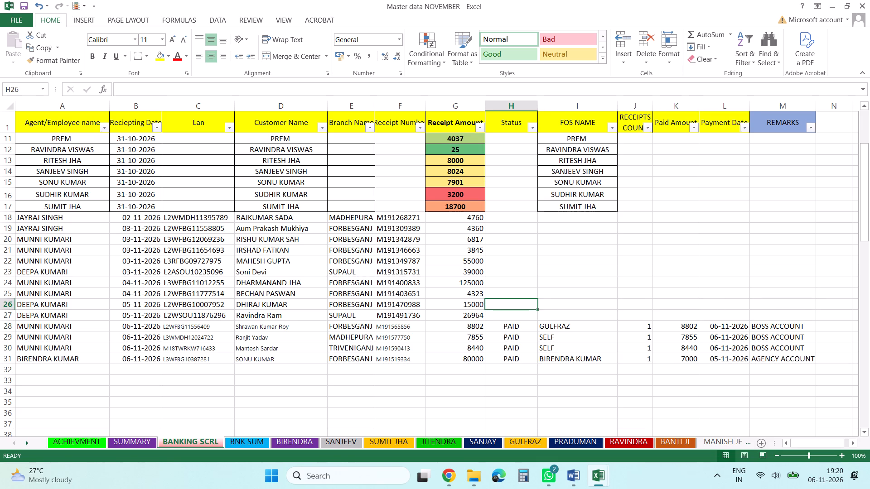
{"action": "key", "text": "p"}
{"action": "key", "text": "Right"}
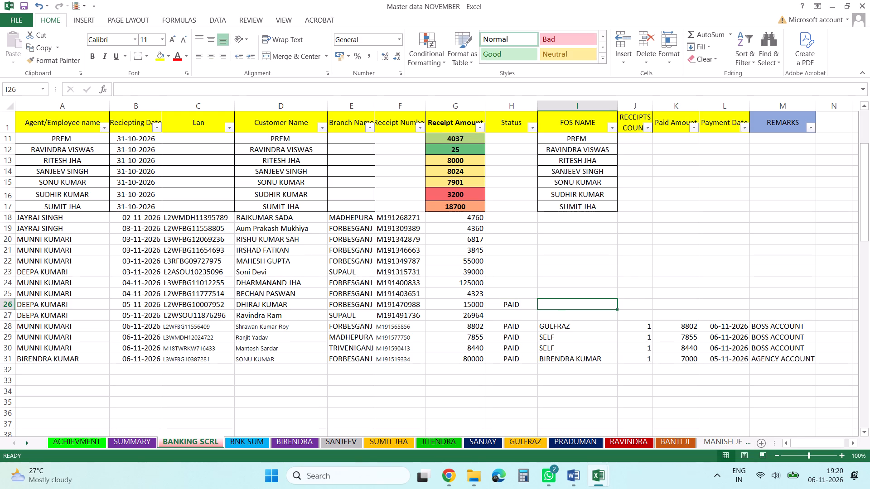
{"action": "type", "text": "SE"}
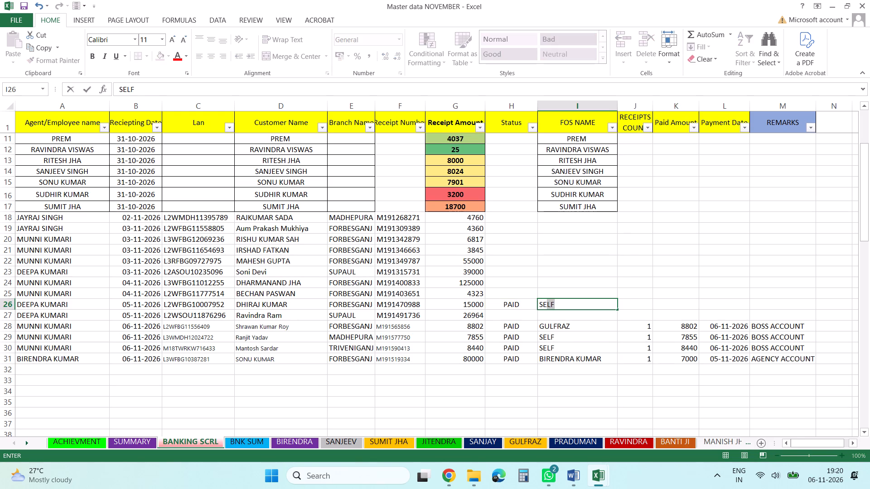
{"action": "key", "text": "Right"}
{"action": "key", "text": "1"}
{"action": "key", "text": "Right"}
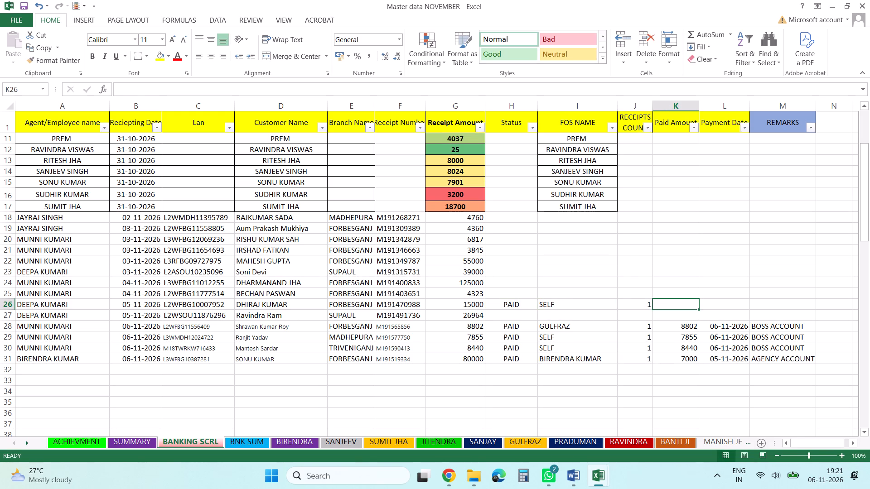
Complete row 26 with the Paid Amount 15000, the Payment Date 05-11-2026 and the remark CASH IN OFFICE.
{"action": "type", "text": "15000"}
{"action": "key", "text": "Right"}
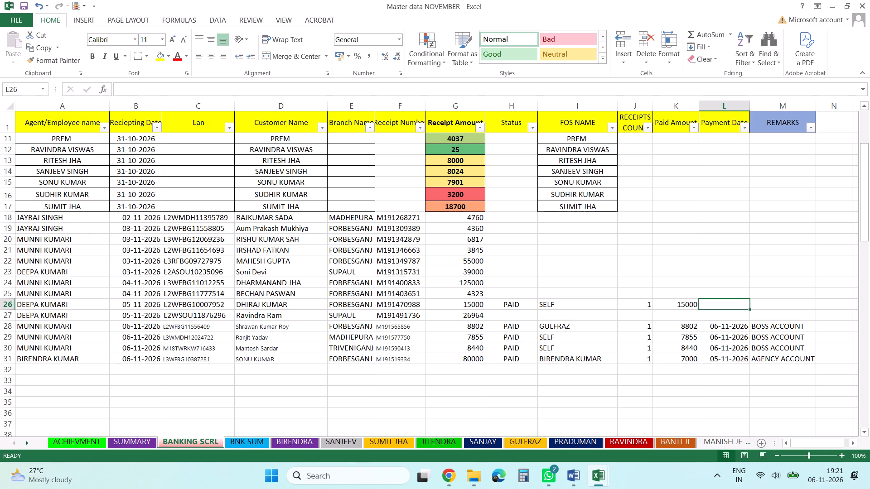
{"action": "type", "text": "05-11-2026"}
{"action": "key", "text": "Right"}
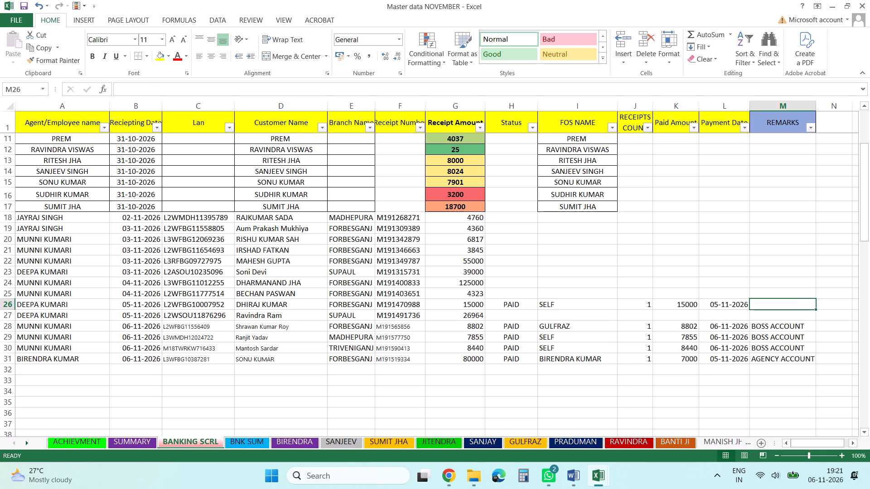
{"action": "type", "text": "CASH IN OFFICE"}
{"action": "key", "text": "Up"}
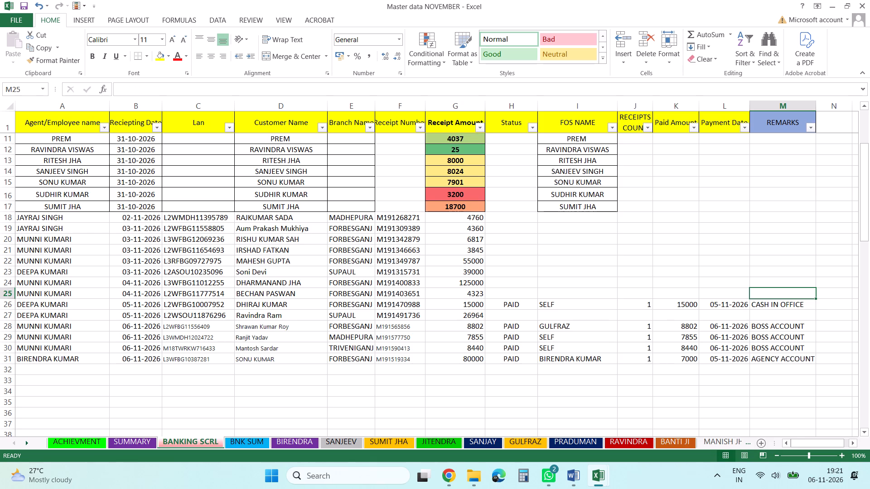
Extend row 31's Paid Amount formula to =7000+11000+49000+30000+29000.
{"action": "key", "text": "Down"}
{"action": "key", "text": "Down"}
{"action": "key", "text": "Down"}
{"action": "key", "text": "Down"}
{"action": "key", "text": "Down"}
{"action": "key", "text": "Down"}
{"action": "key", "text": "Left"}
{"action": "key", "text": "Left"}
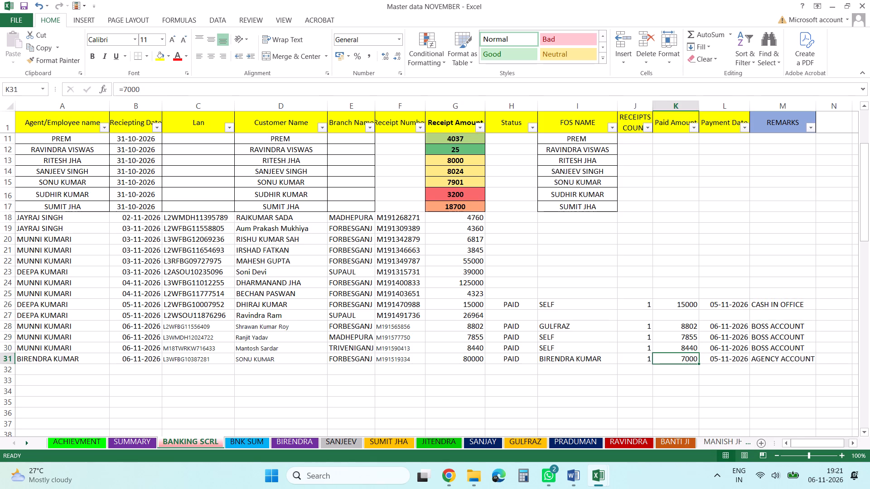
{"action": "left_click", "coordinate": [350, 88]}
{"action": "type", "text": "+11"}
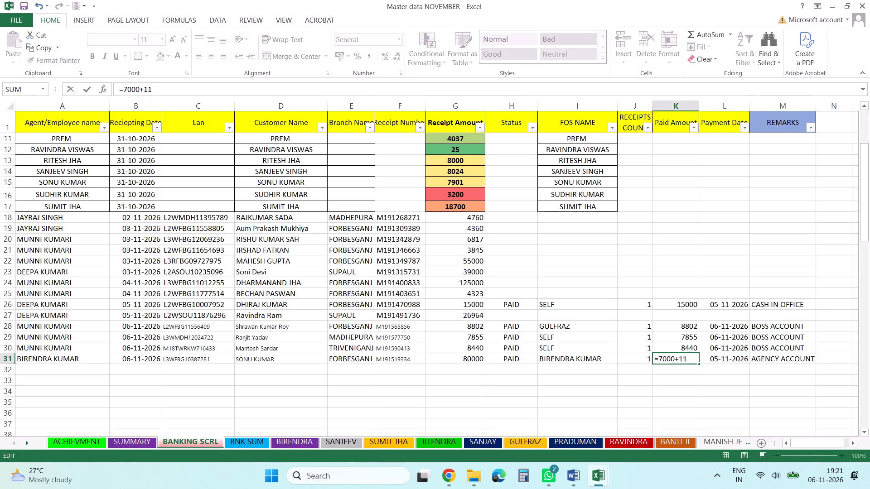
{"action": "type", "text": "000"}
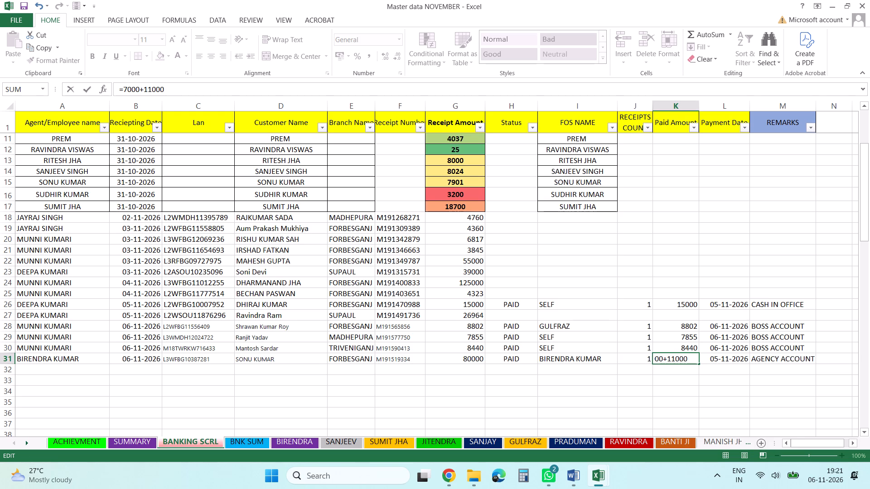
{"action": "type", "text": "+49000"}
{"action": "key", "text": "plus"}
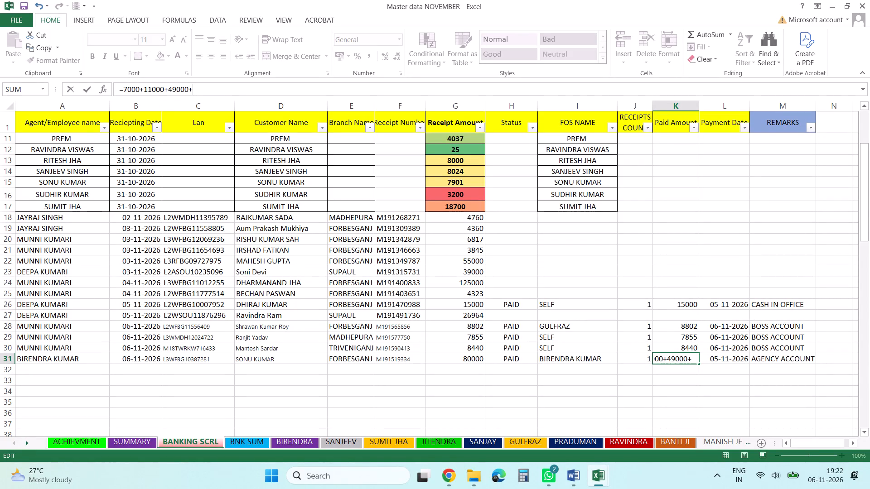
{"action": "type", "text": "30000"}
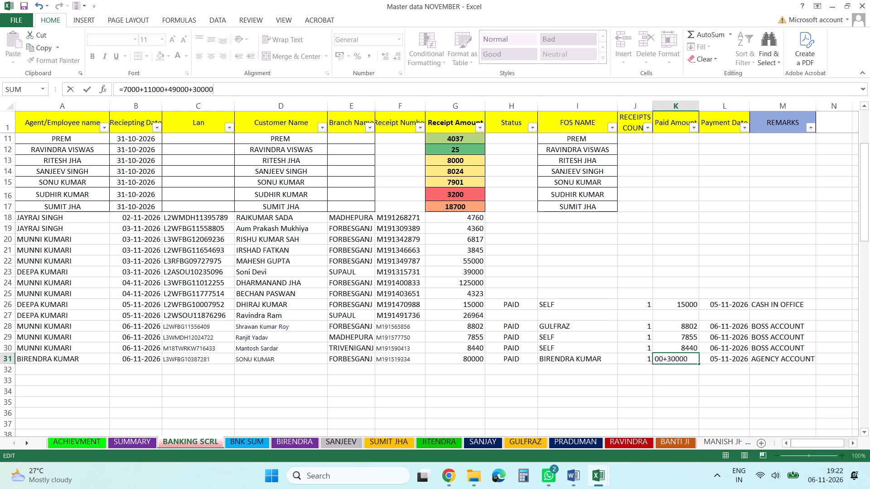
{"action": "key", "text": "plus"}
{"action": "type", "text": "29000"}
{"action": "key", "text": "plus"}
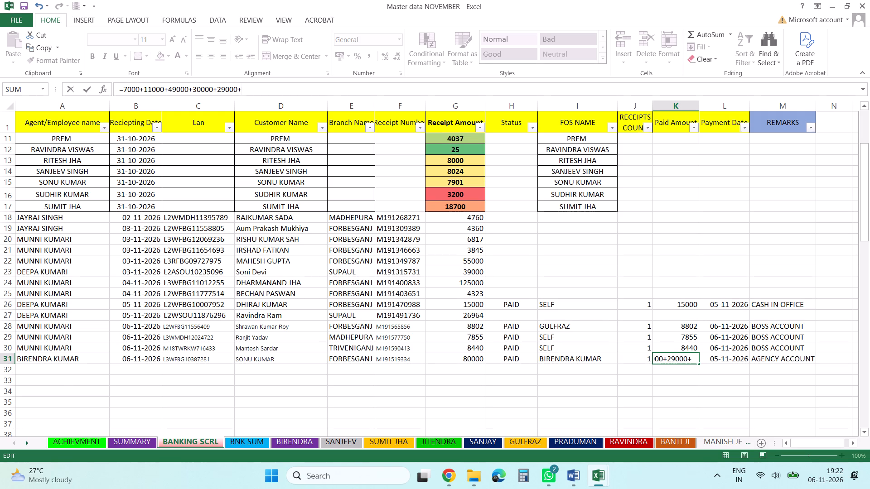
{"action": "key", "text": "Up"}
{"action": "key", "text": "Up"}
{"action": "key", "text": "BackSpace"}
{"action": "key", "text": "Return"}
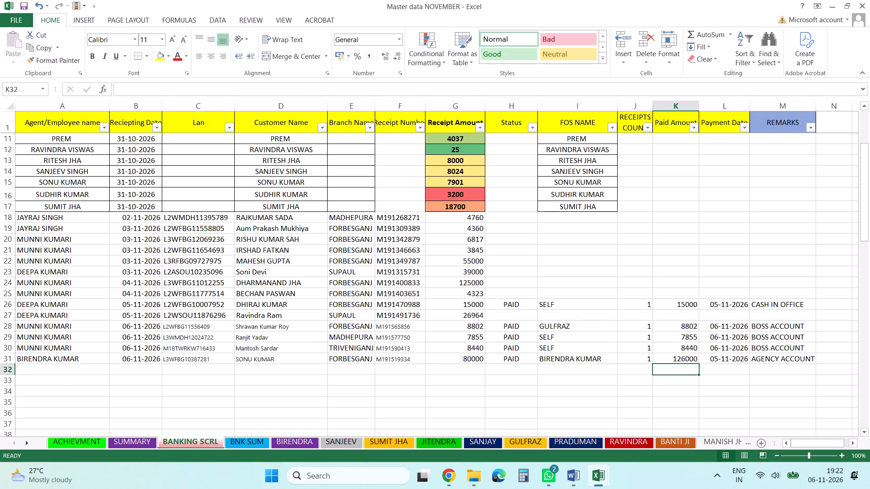
Fill in the FOS NAME as agent Jitendra in row 25 and agent Birendra in row 24.
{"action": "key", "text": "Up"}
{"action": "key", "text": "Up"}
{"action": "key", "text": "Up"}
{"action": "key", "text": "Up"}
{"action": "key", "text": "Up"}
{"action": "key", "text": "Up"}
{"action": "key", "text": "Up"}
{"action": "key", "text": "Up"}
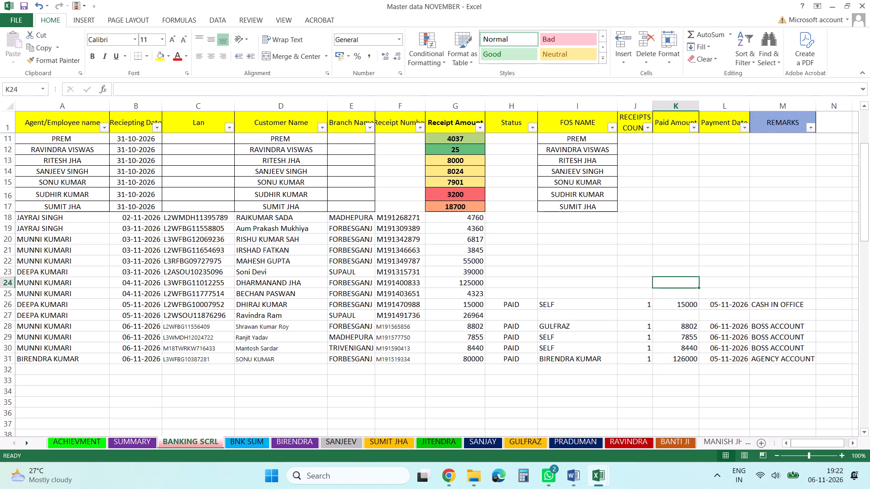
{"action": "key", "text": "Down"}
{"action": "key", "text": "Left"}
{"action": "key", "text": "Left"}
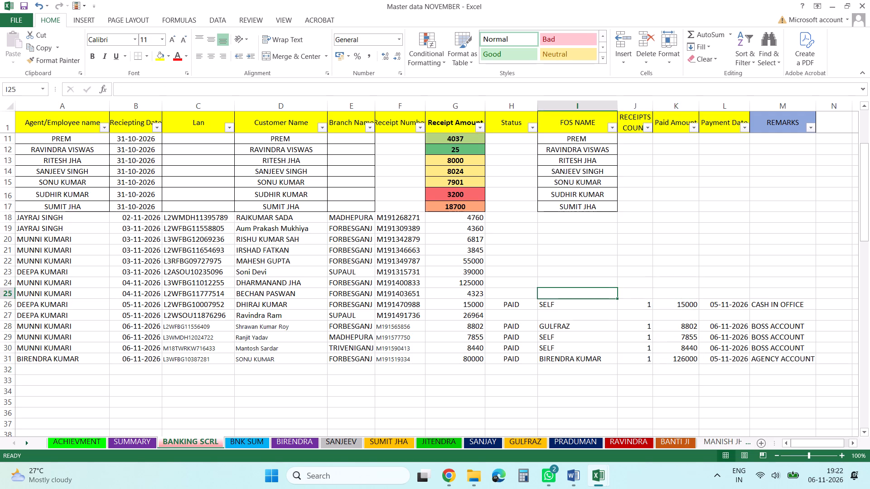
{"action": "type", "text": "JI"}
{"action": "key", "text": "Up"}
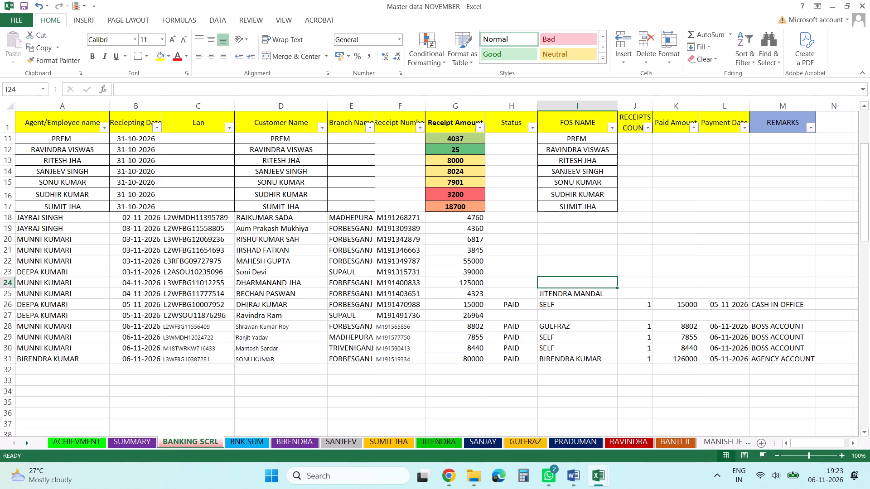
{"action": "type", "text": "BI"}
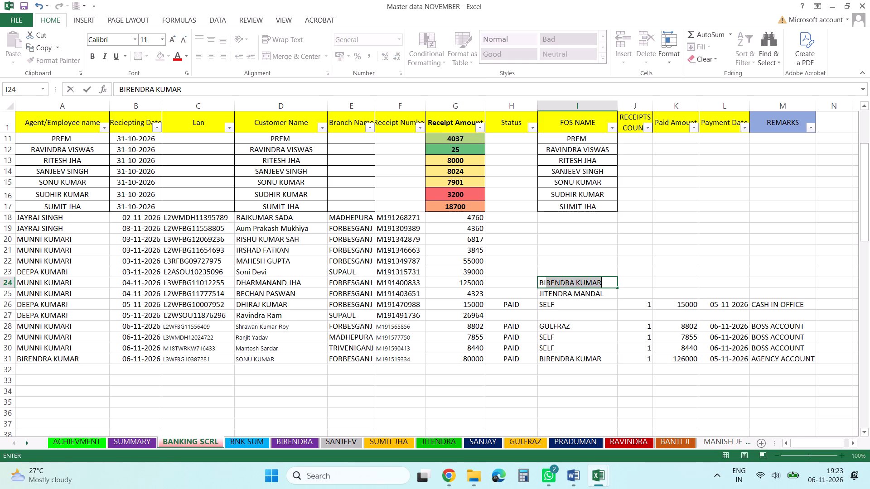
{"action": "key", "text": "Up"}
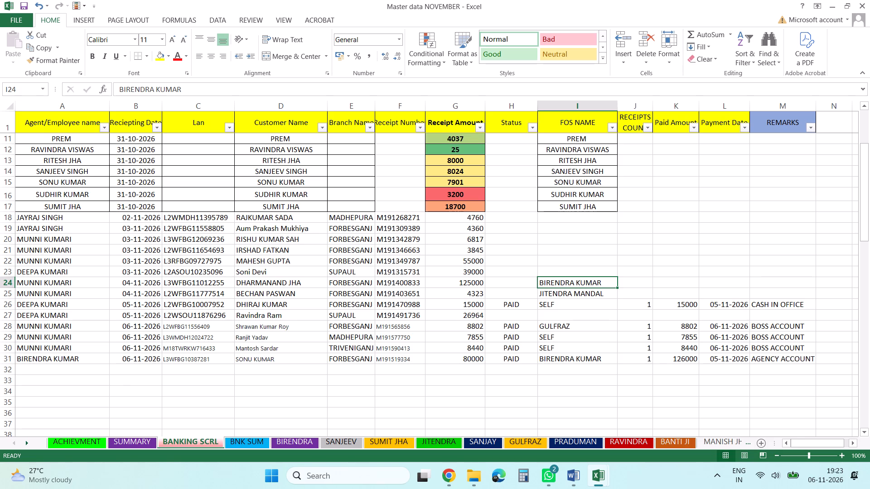
Enter agent Manish's name as the FOS NAME in row 27.
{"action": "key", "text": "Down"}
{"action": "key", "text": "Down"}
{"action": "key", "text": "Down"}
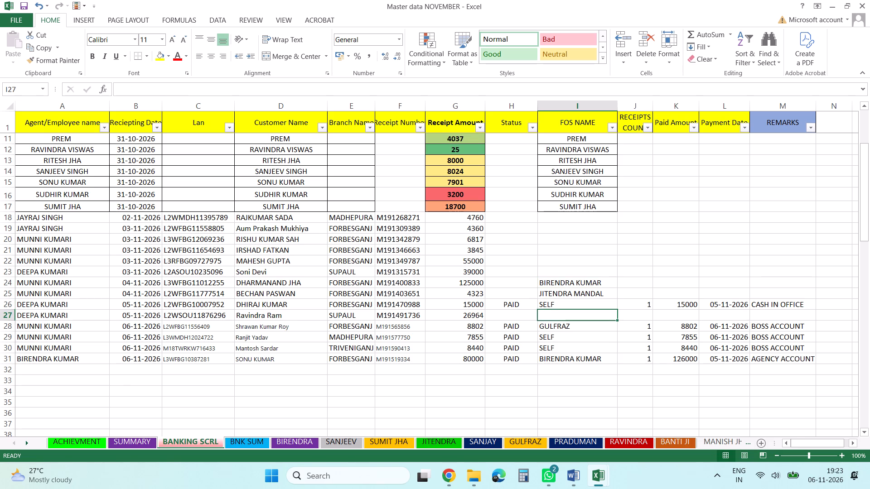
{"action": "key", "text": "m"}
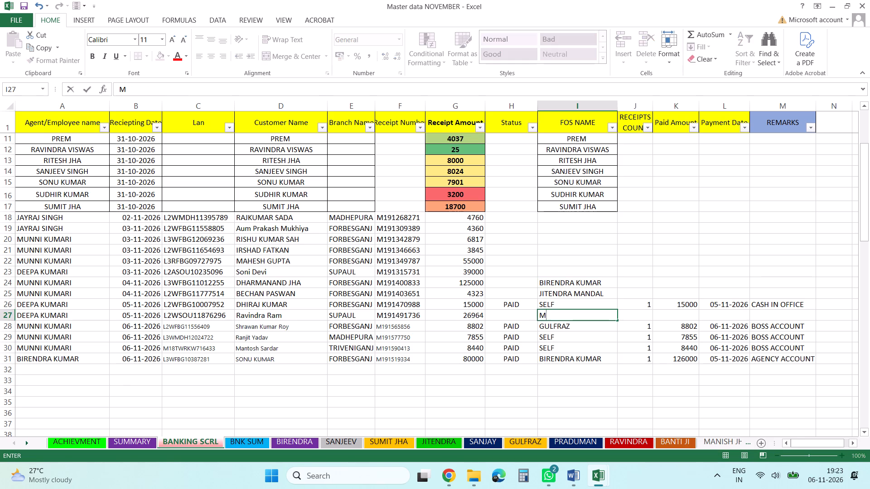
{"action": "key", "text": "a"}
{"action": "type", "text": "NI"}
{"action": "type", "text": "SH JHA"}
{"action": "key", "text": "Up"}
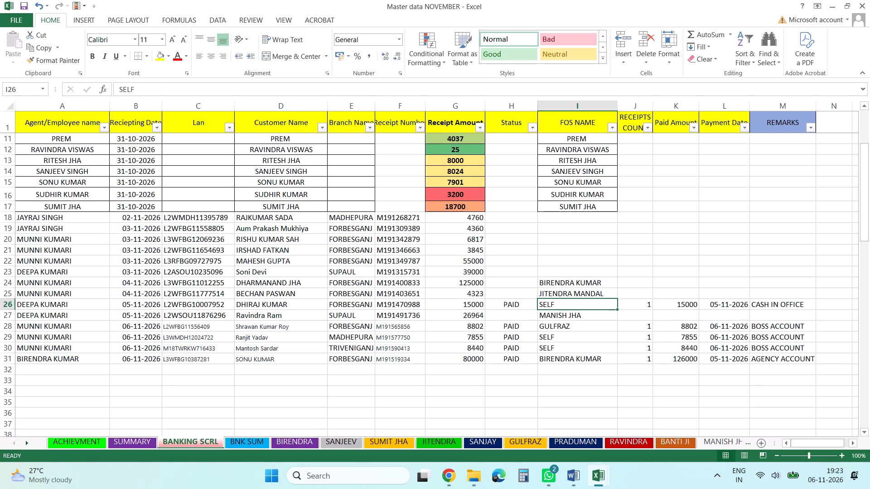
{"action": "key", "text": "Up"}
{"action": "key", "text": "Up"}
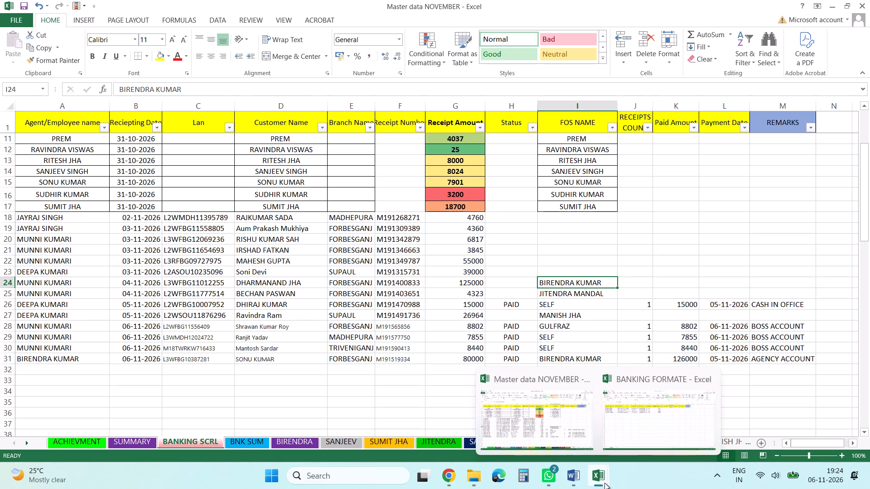
Open the Master data OCTOBER workbook from the OCTOBER MONTH 2026 folder and show its BANKING SCRL sheet.
{"action": "left_click", "coordinate": [470, 417]}
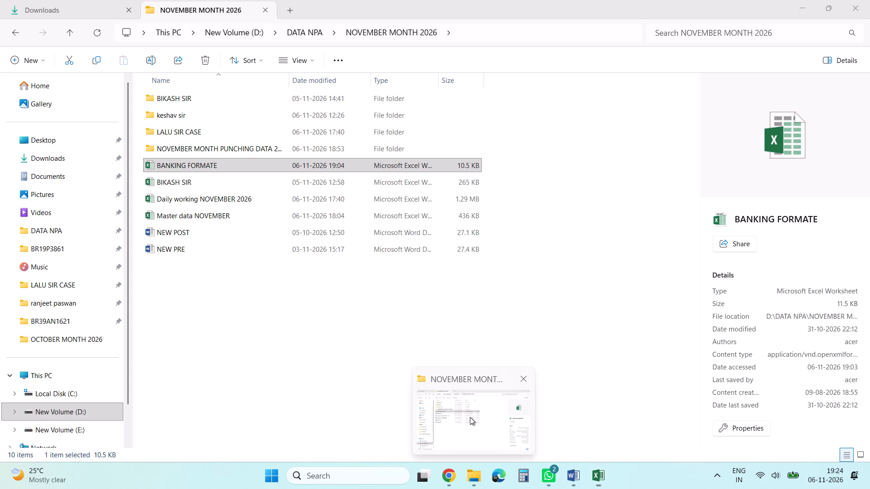
{"action": "left_click", "coordinate": [74, 31]}
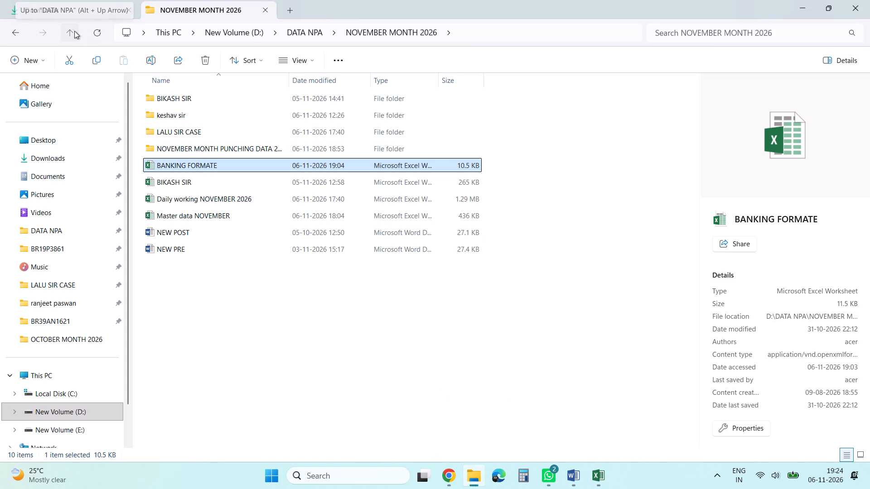
{"action": "double_click", "coordinate": [198, 120]}
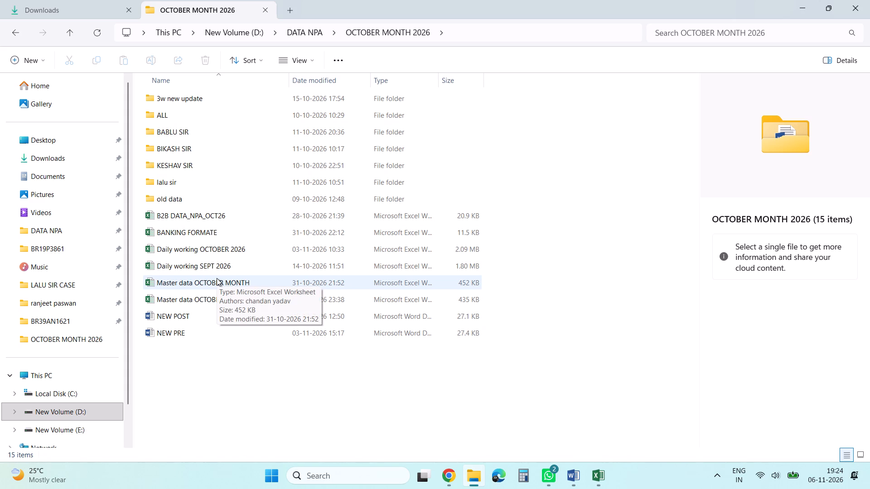
{"action": "double_click", "coordinate": [213, 294]}
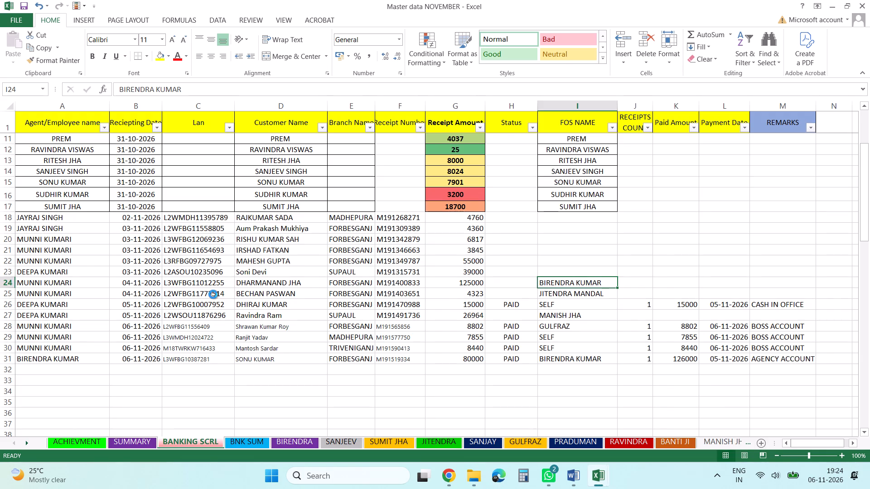
{"action": "left_click", "coordinate": [316, 310]}
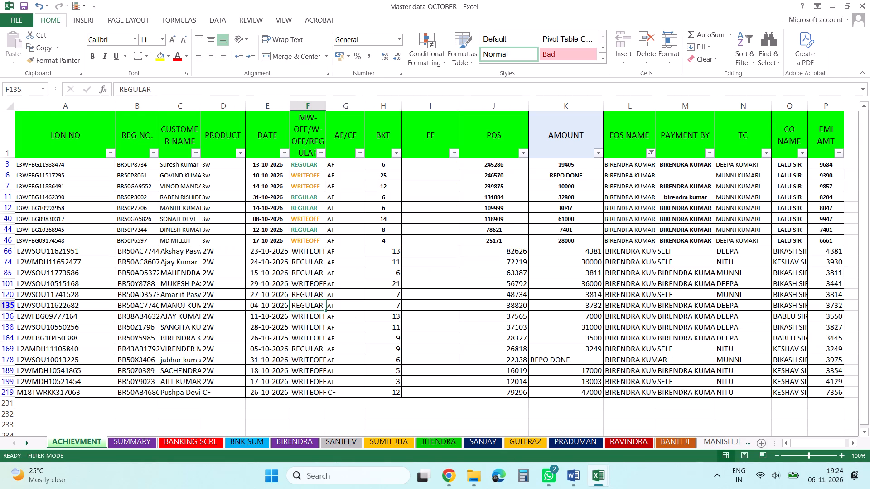
{"action": "left_click", "coordinate": [198, 441]}
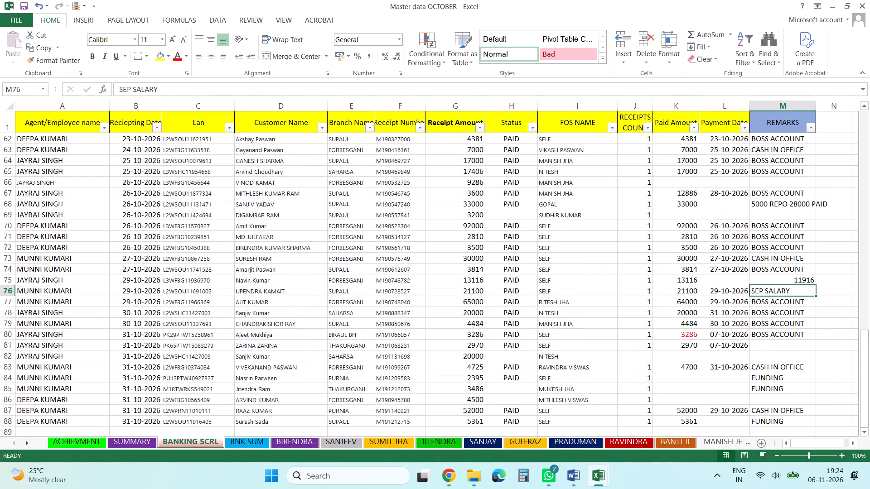
In row 88 of October's BANKING SCRL sheet, enter the Payment Date 04-11-2026 and set the remark to BOSS ACCOUNT.
{"action": "scroll", "coordinate": [343, 370], "scroll_direction": "down", "scroll_amount": 4}
{"action": "scroll", "coordinate": [343, 370], "scroll_direction": "up", "scroll_amount": 2}
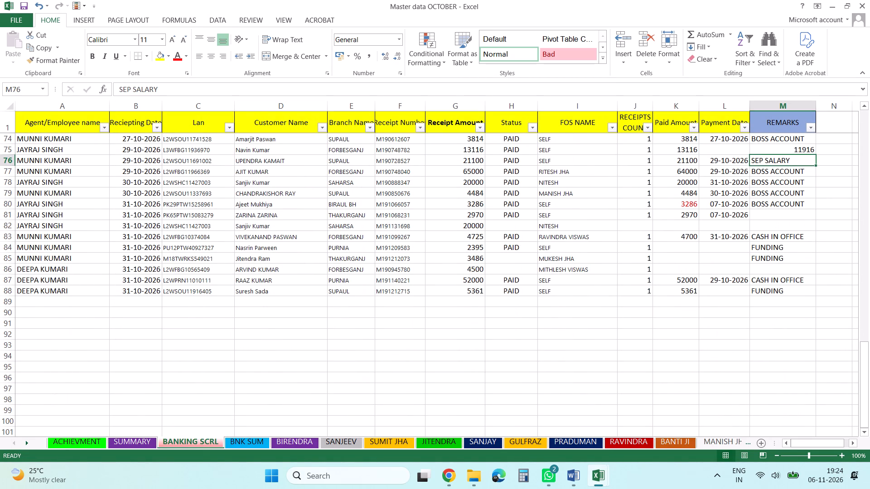
{"action": "left_click", "coordinate": [740, 289]}
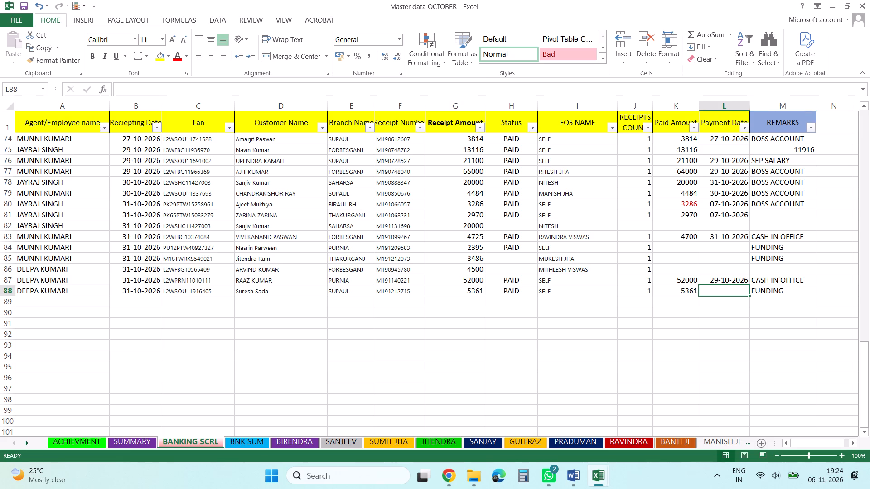
{"action": "left_click", "coordinate": [740, 289]}
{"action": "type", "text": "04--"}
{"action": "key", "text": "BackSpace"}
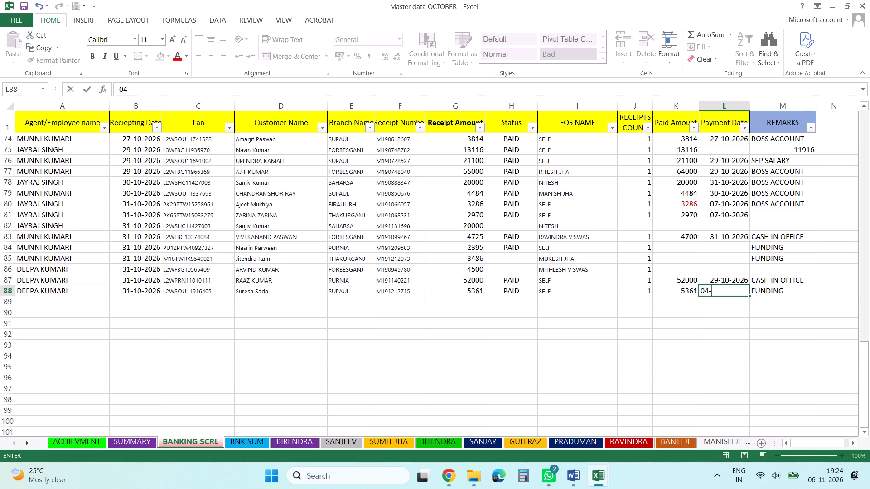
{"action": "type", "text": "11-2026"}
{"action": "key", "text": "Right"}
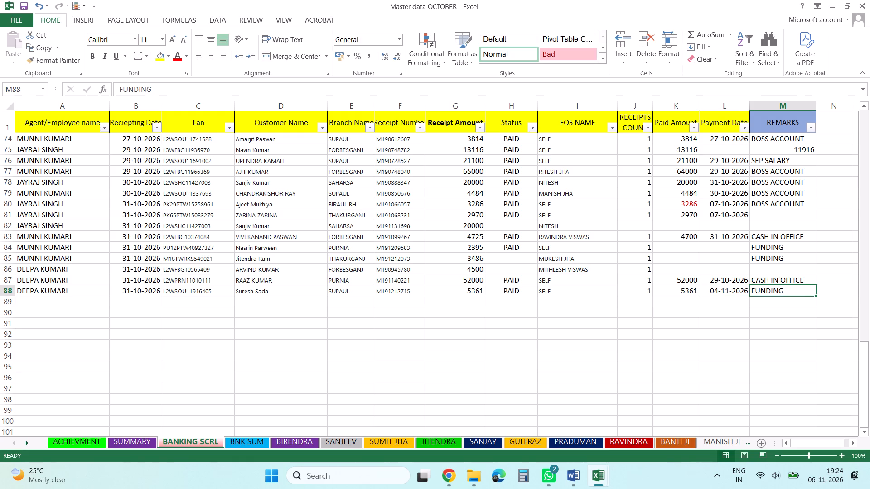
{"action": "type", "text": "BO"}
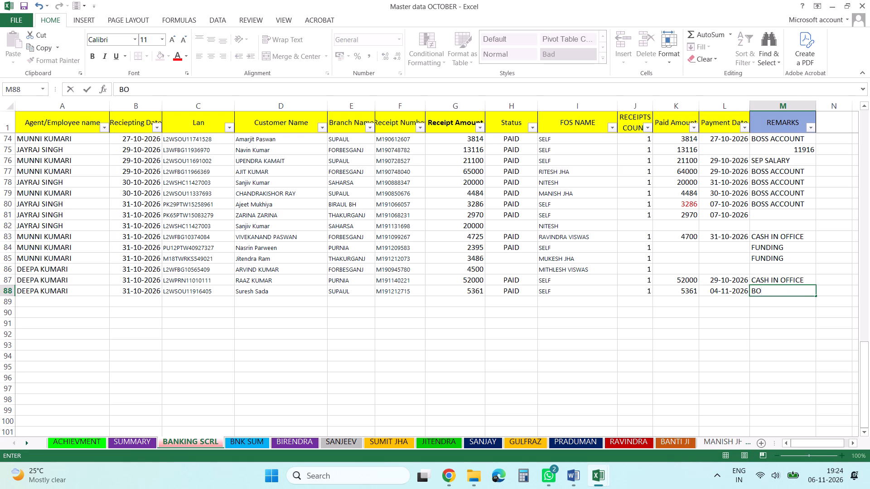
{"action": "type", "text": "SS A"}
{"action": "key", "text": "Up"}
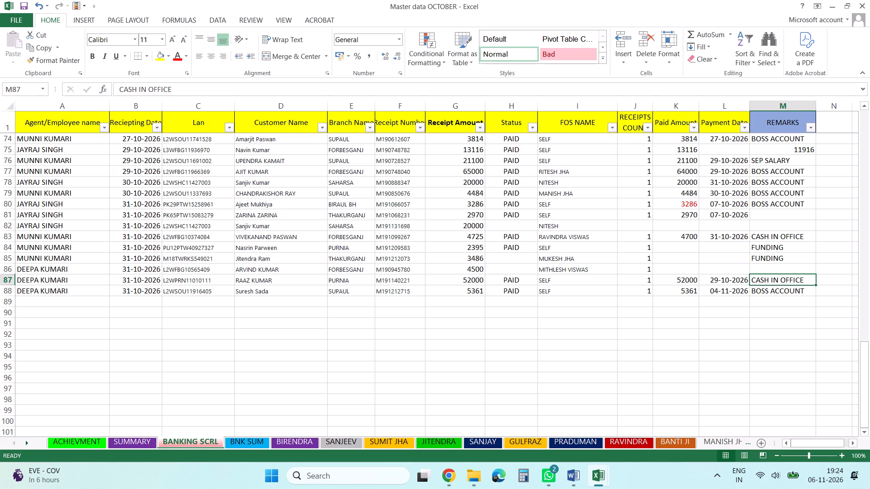
Save the Master data OCTOBER workbook.
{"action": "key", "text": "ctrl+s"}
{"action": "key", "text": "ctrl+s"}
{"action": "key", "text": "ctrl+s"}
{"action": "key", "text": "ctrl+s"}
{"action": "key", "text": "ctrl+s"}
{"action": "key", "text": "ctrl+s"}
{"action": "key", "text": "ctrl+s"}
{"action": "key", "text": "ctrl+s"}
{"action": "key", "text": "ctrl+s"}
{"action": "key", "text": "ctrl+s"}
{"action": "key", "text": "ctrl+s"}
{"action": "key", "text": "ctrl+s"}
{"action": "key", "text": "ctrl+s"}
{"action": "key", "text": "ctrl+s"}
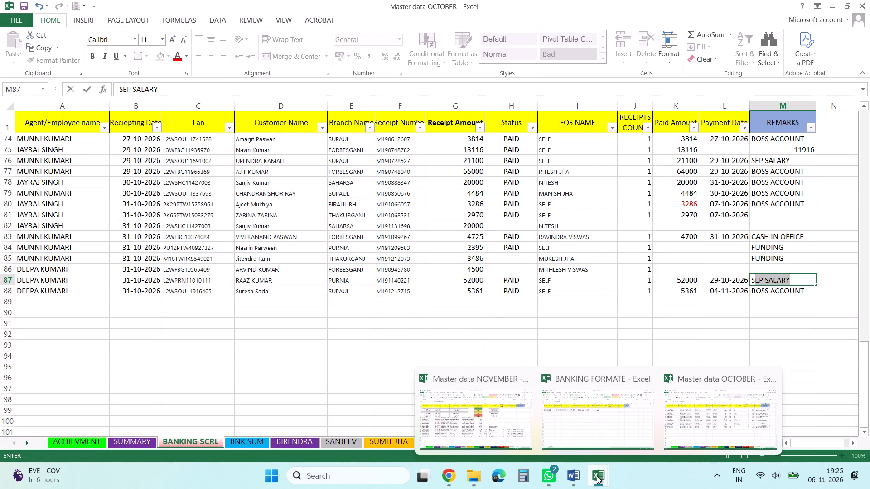
Switch back to the Master data NOVEMBER workbook.
{"action": "left_click", "coordinate": [484, 430]}
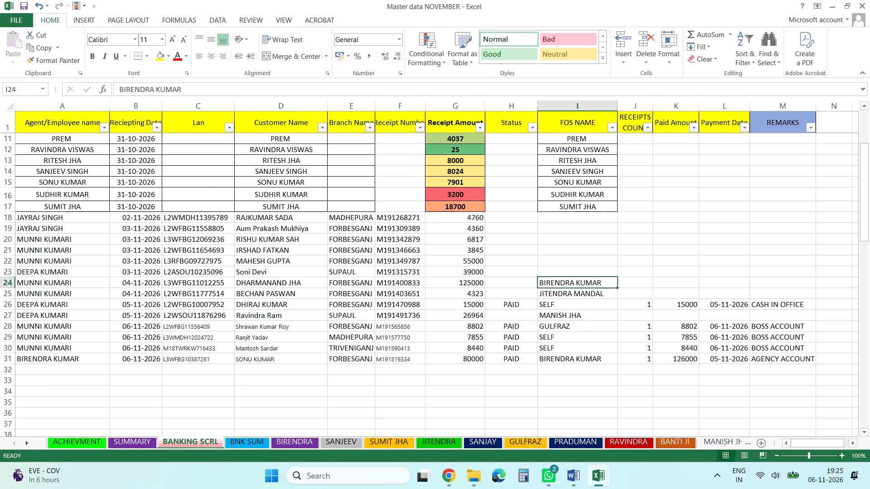
Extend the Paid Amount formula in row 31 of the BANKING SCRL sheet by adding +21000 and +49000 at its end.
{"action": "key", "text": "Right"}
{"action": "key", "text": "Right"}
{"action": "key", "text": "Down"}
{"action": "key", "text": "Down"}
{"action": "key", "text": "Down"}
{"action": "key", "text": "Down"}
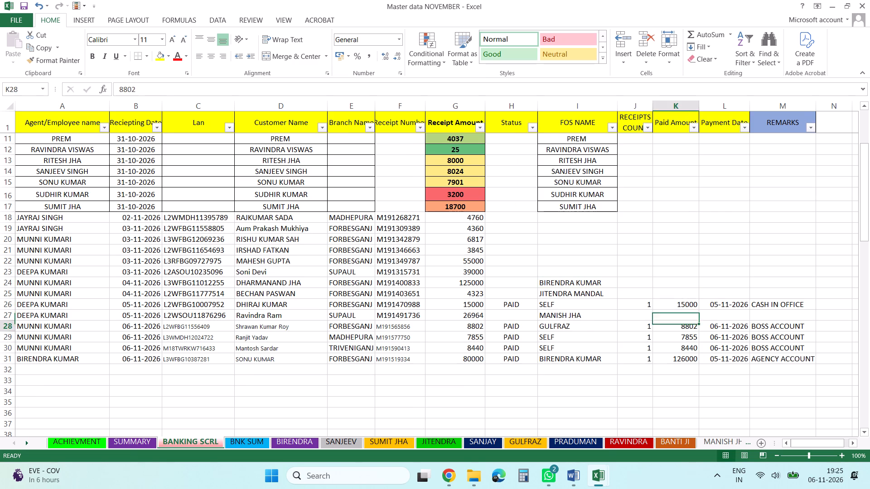
{"action": "key", "text": "Down"}
{"action": "key", "text": "Down"}
{"action": "key", "text": "Down"}
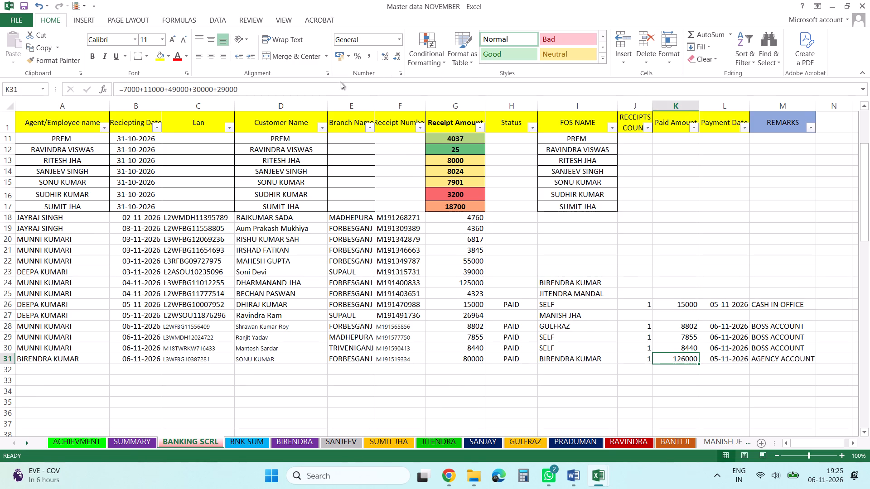
{"action": "left_click", "coordinate": [341, 83]}
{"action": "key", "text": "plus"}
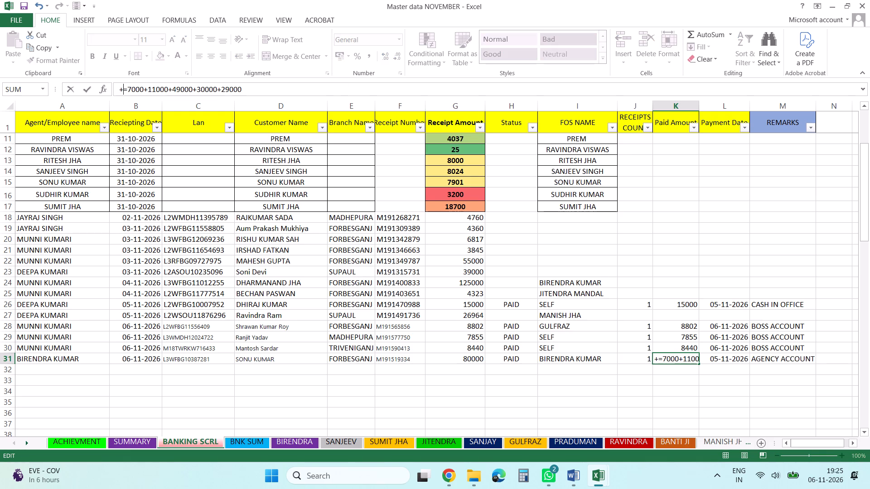
{"action": "key", "text": "BackSpace"}
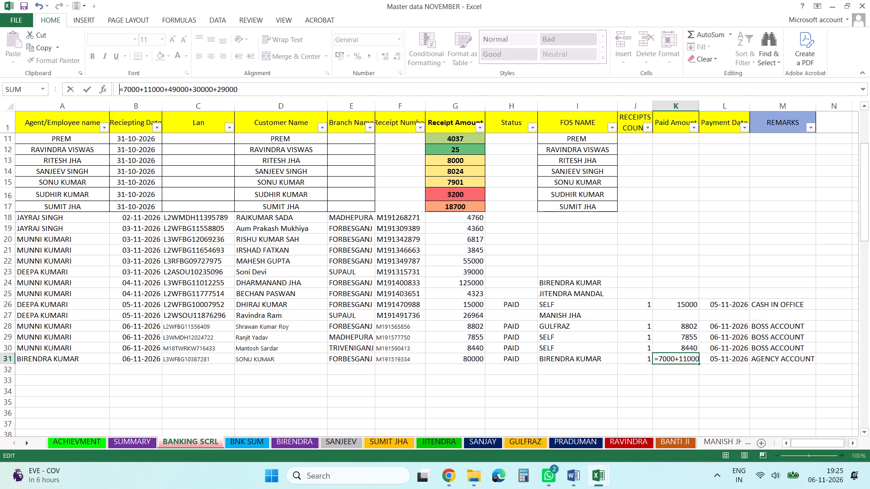
{"action": "key", "text": "Right"}
{"action": "key", "text": "Right"}
{"action": "key", "text": "Right"}
{"action": "key", "text": "Right"}
{"action": "key", "text": "Right"}
{"action": "key", "text": "Right"}
{"action": "key", "text": "Right"}
{"action": "key", "text": "Right"}
{"action": "key", "text": "Right"}
{"action": "key", "text": "Right"}
{"action": "key", "text": "Right"}
{"action": "key", "text": "Right"}
{"action": "key", "text": "Right"}
{"action": "key", "text": "Right"}
{"action": "key", "text": "Right"}
{"action": "key", "text": "Right"}
{"action": "key", "text": "Right"}
{"action": "key", "text": "Right"}
{"action": "key", "text": "Right"}
{"action": "key", "text": "Right"}
{"action": "key", "text": "Right"}
{"action": "key", "text": "Right"}
{"action": "key", "text": "Right"}
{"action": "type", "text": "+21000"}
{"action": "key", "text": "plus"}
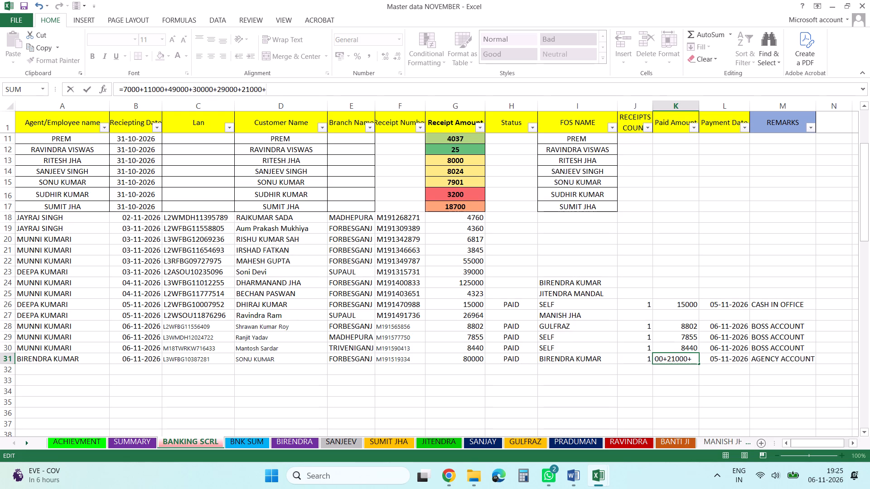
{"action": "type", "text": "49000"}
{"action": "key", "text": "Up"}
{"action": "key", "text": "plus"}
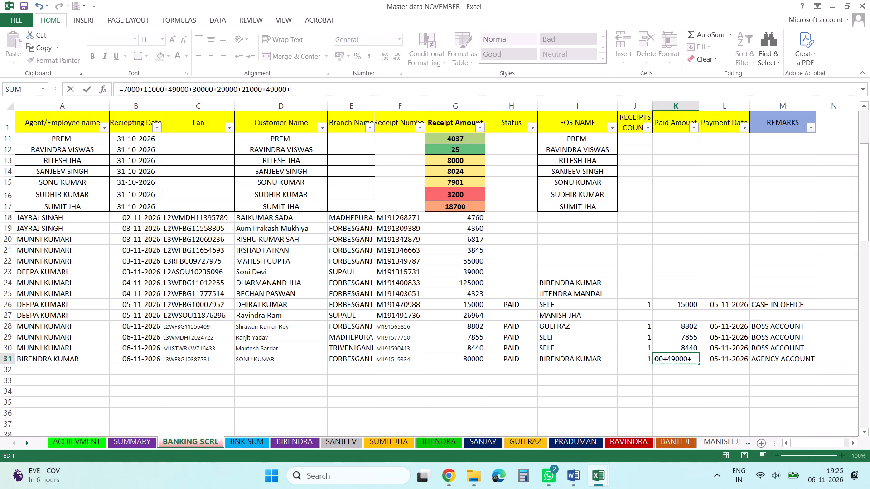
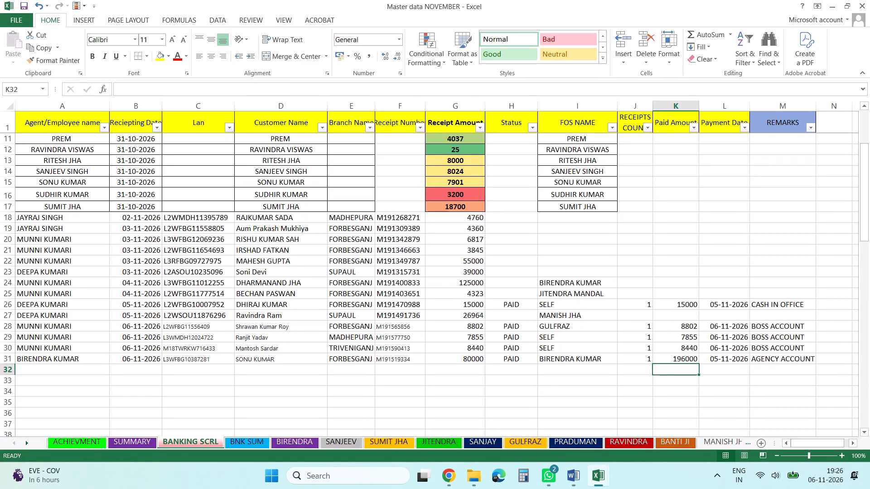
In row 22 of the BANKING SCRL sheet, set Status to PAID, FOS NAME to SELF and the receipts count to 1.
{"action": "key", "text": "Up"}
{"action": "key", "text": "Up"}
{"action": "key", "text": "Up"}
{"action": "key", "text": "Up"}
{"action": "key", "text": "Up"}
{"action": "key", "text": "Up"}
{"action": "key", "text": "Up"}
{"action": "key", "text": "Up"}
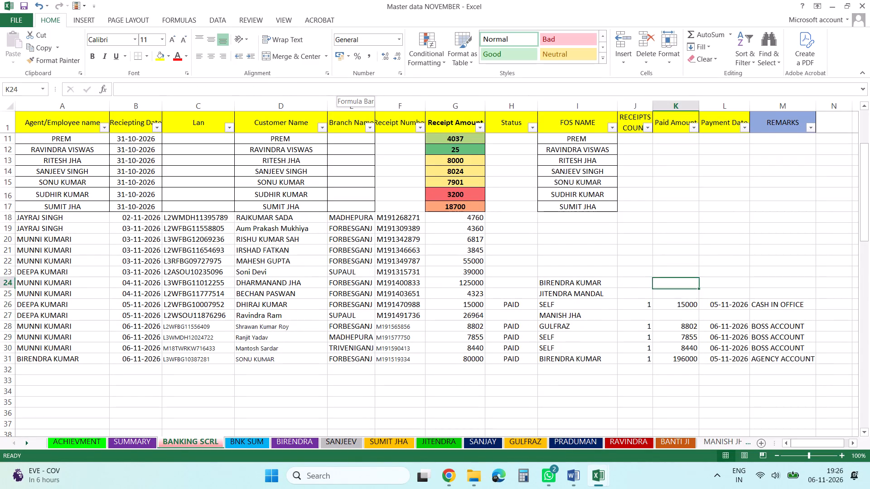
{"action": "key", "text": "Up"}
{"action": "key", "text": "Up"}
{"action": "key", "text": "Left"}
{"action": "key", "text": "Left"}
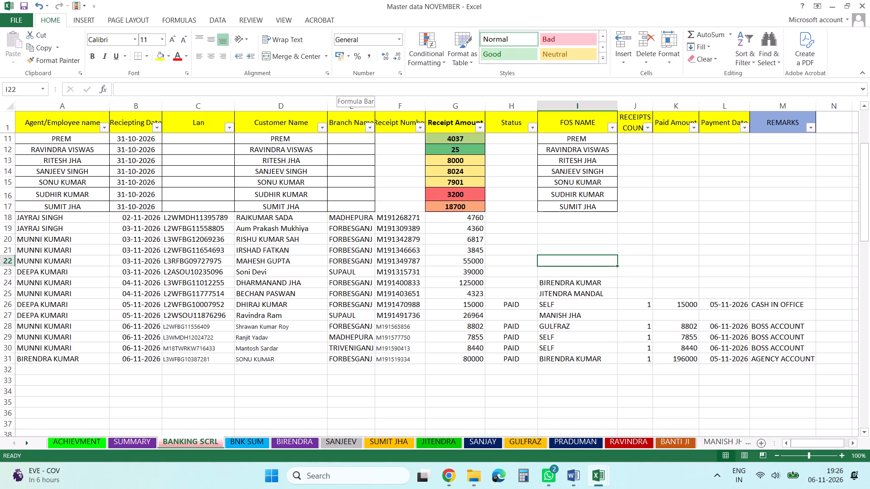
{"action": "key", "text": "Left"}
{"action": "key", "text": "p"}
{"action": "key", "text": "Right"}
{"action": "type", "text": "SE"}
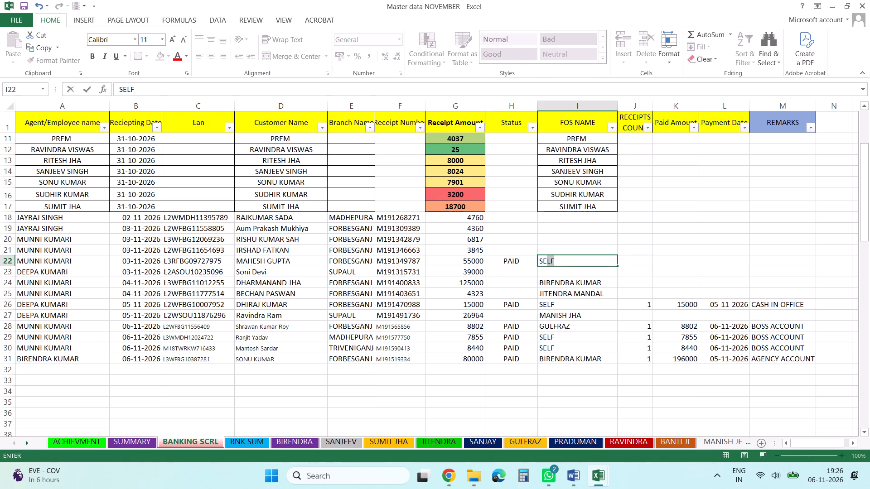
{"action": "key", "text": "0"}
{"action": "key", "text": "BackSpace"}
{"action": "key", "text": "l"}
{"action": "key", "text": "Right"}
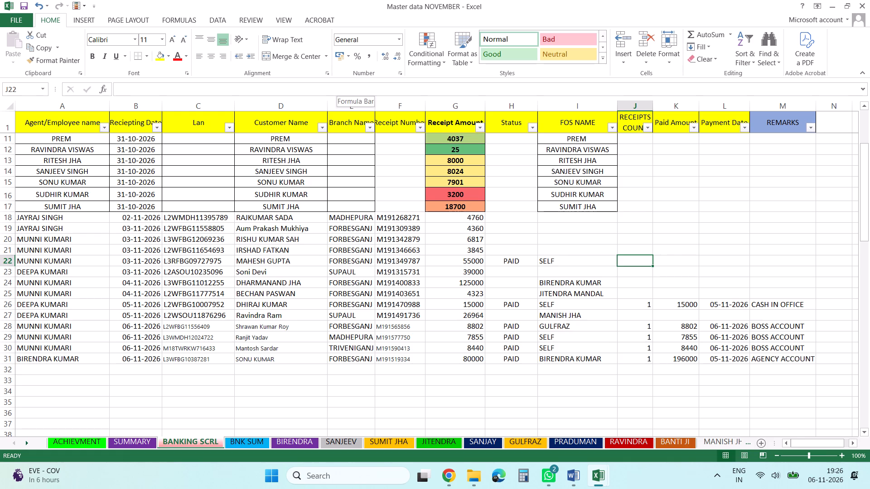
{"action": "key", "text": "1"}
{"action": "key", "text": "Right"}
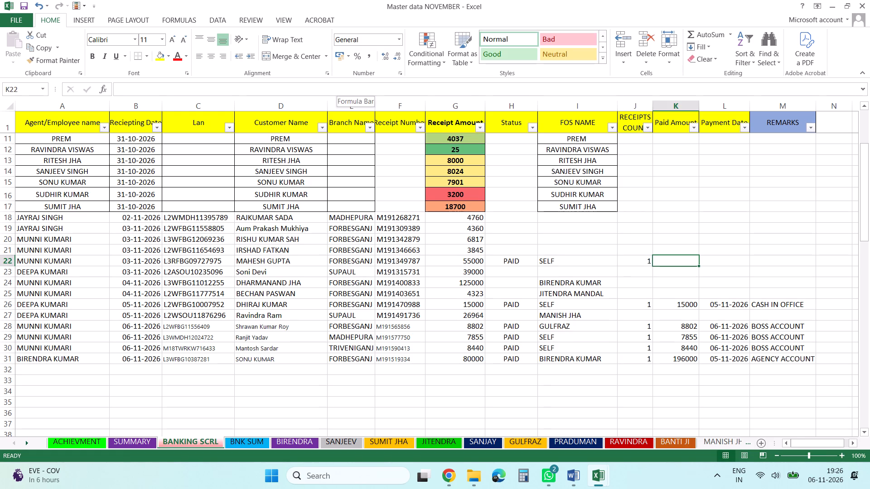
Complete row 22 with Paid Amount 55000, Payment Date 03-11-2026 and the remark BOSS ACCOUNT.
{"action": "type", "text": "55000"}
{"action": "key", "text": "Right"}
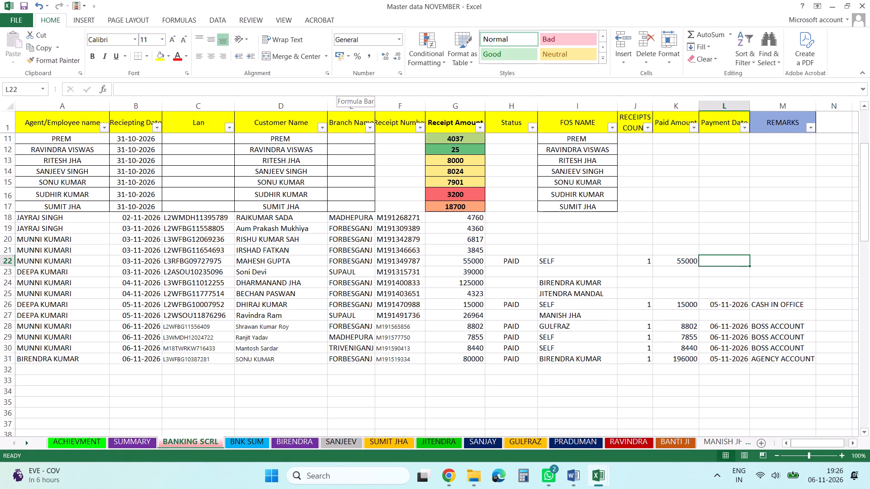
{"action": "type", "text": "03-11-2026"}
{"action": "key", "text": "Right"}
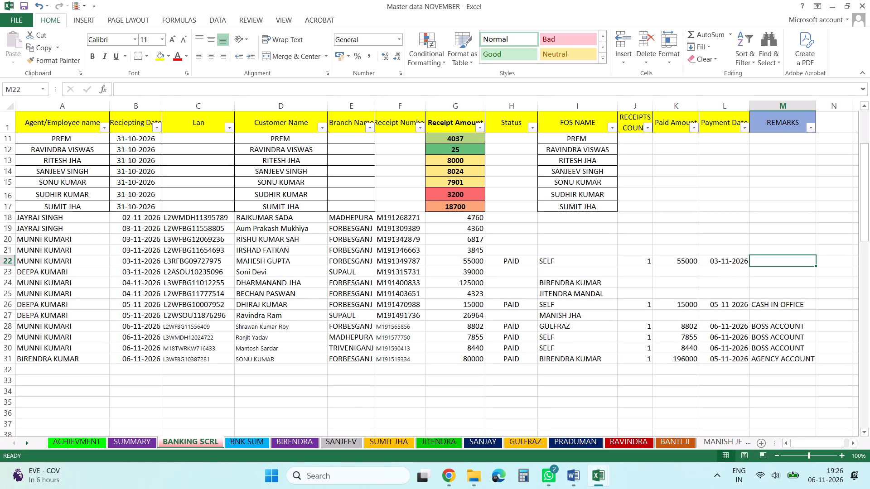
{"action": "key", "text": "b"}
{"action": "key", "text": "Up"}
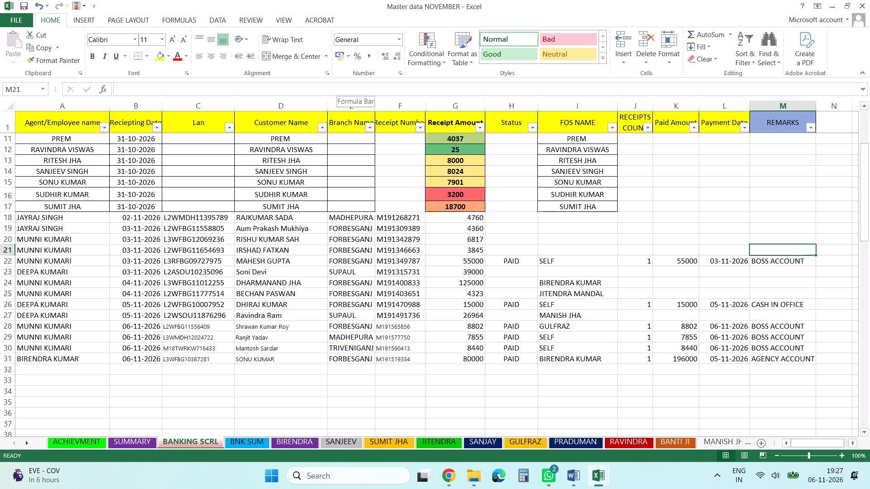
Replace the FOS NAME in row 22 with JITENDRA, the same FOS as in row 25.
{"action": "key", "text": "Down"}
{"action": "key", "text": "Left"}
{"action": "key", "text": "Left"}
{"action": "key", "text": "Left"}
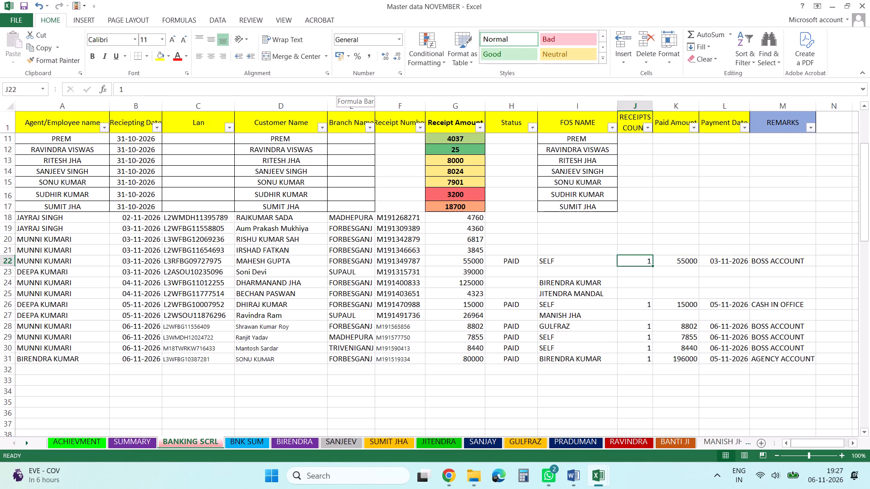
{"action": "key", "text": "Left"}
{"action": "type", "text": "JI"}
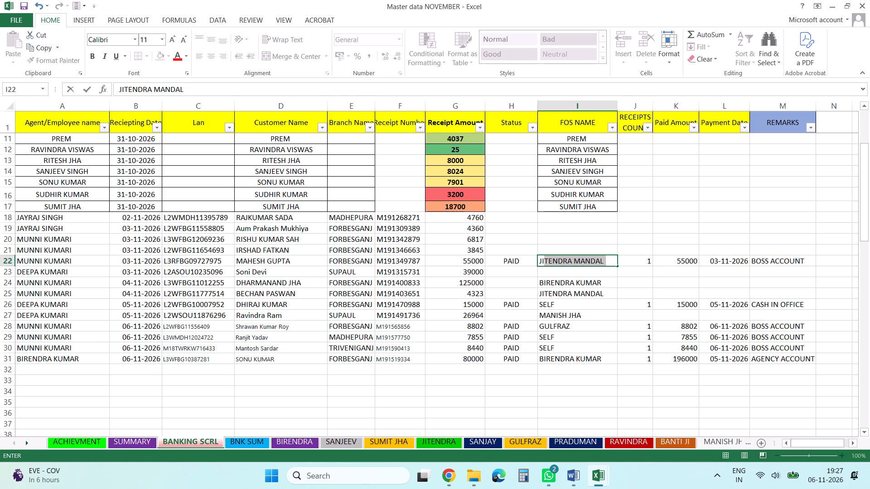
{"action": "key", "text": "Up"}
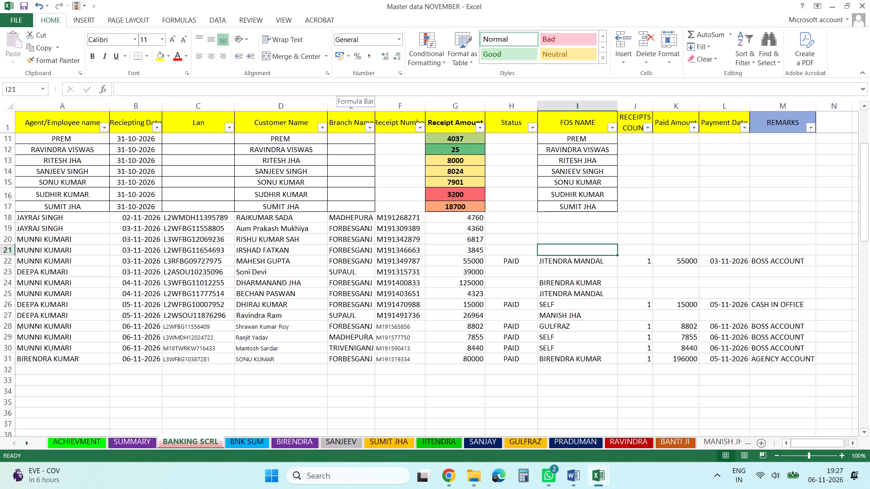
In row 21, set Status to PAID, enter MITHLESH's existing entry as FOS NAME and set the receipts count to 1.
{"action": "key", "text": "Left"}
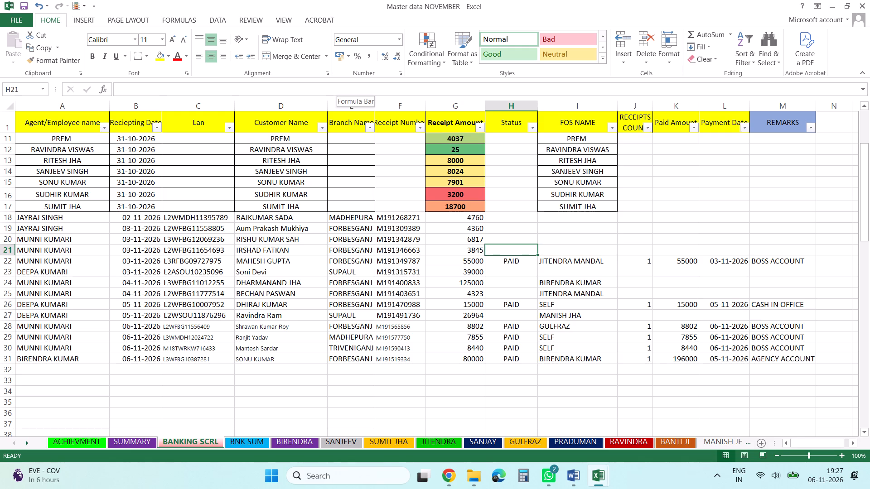
{"action": "key", "text": "p"}
{"action": "key", "text": "Right"}
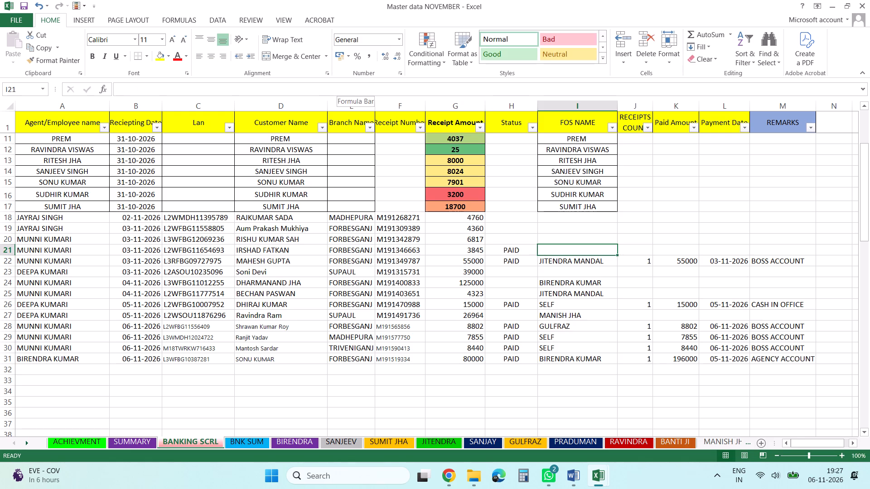
{"action": "type", "text": "MI"}
{"action": "key", "text": "Right"}
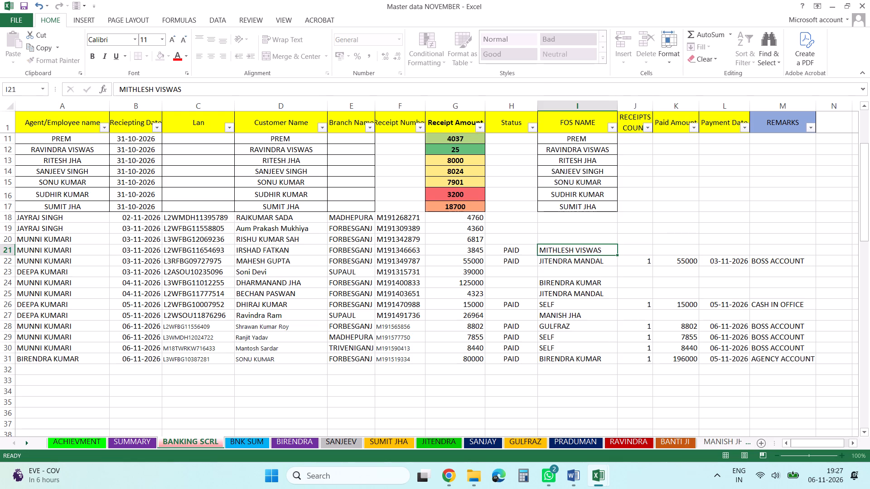
{"action": "key", "text": "1"}
{"action": "key", "text": "Right"}
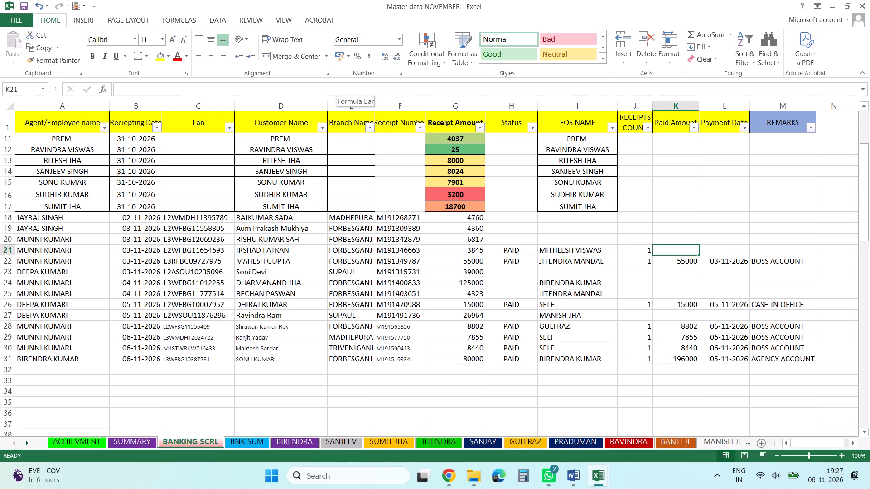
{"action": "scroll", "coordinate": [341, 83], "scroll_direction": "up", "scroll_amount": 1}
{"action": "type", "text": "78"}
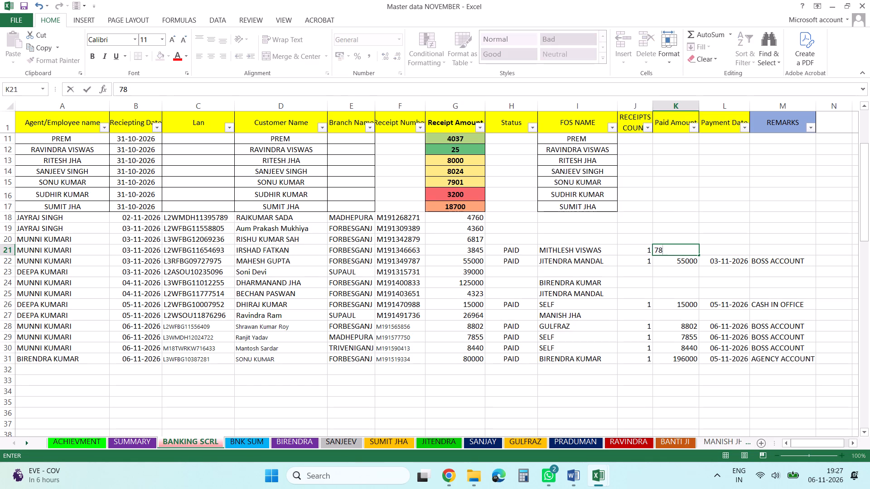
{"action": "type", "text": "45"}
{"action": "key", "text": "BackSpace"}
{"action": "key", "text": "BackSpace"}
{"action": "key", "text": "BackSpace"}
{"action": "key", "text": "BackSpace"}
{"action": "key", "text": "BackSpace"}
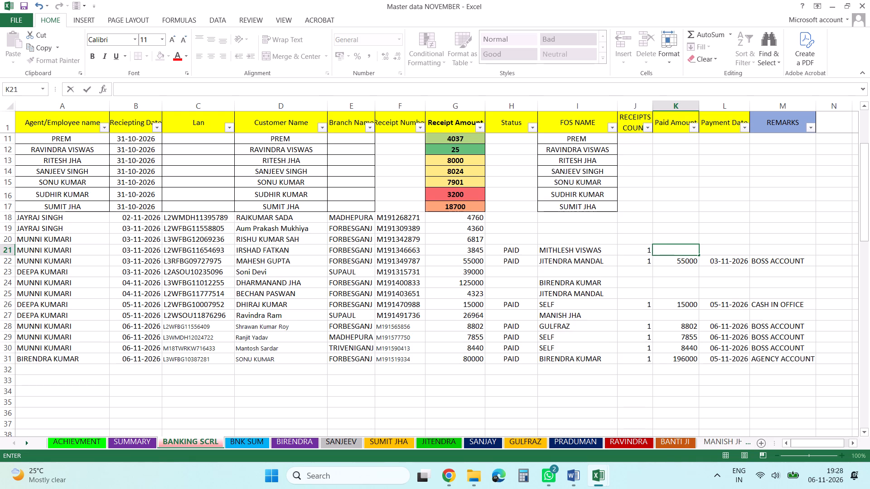
Complete row 21 with the Paid Amount formula =4500+3845, Payment Date 03-11-2026 and the remark AGENCY ACCOUNT.
{"action": "key", "text": "equal"}
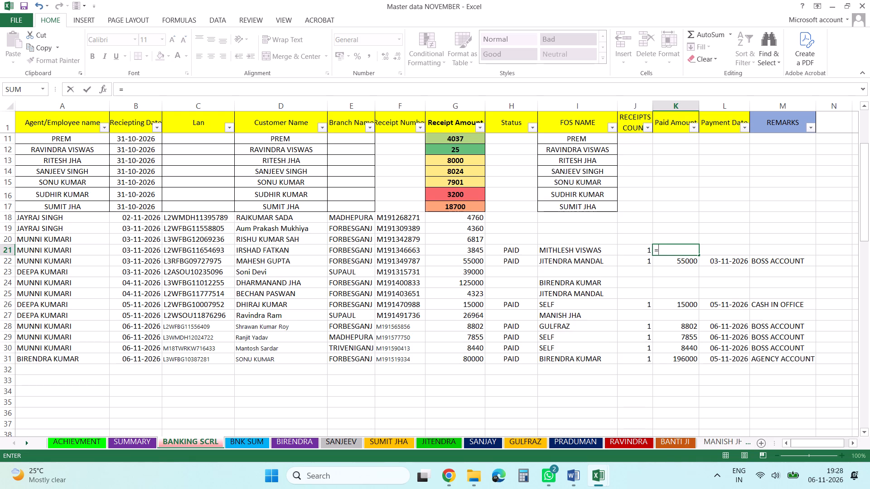
{"action": "type", "text": "4500+"}
{"action": "type", "text": "3845"}
{"action": "key", "text": "Right"}
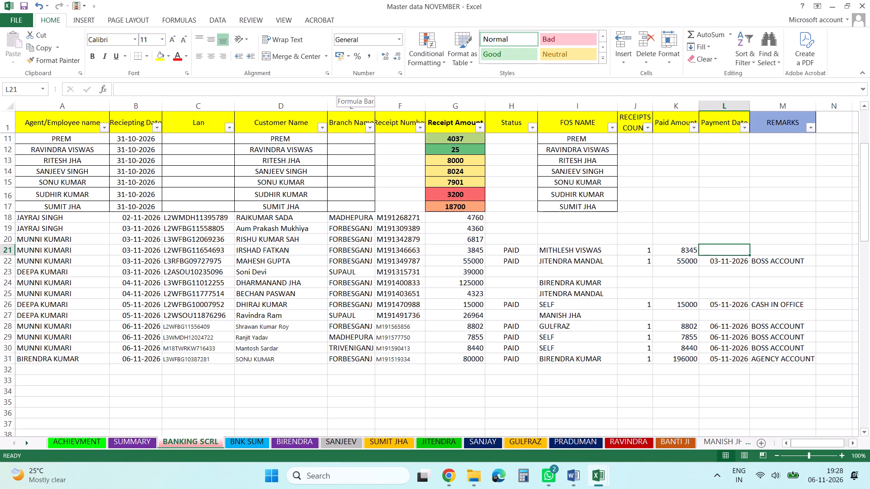
{"action": "type", "text": "03-11-2026"}
{"action": "key", "text": "Right"}
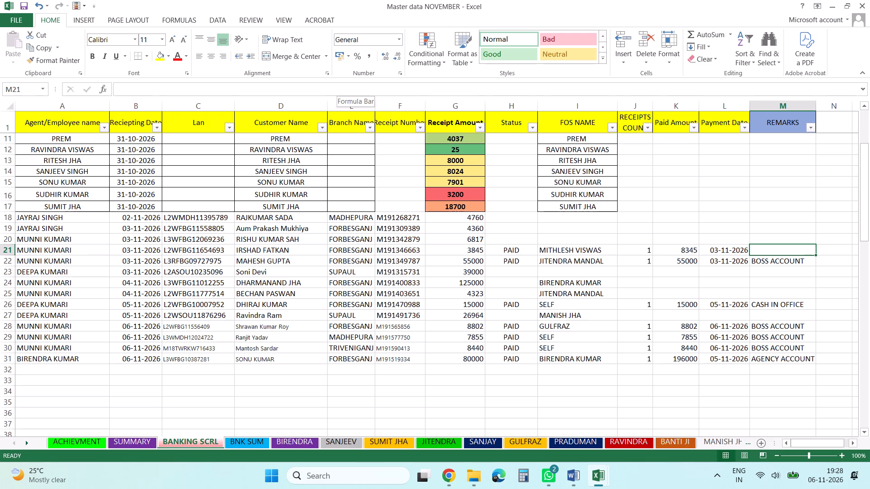
{"action": "type", "text": "AGE"}
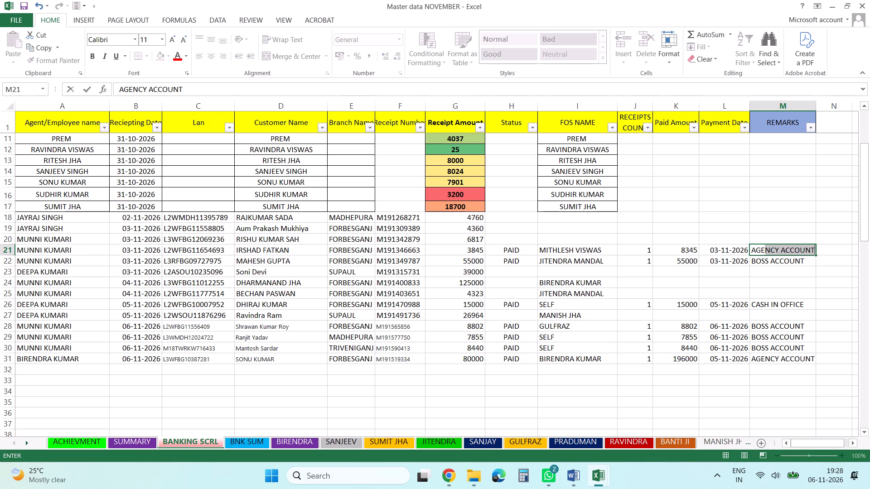
{"action": "key", "text": "Up"}
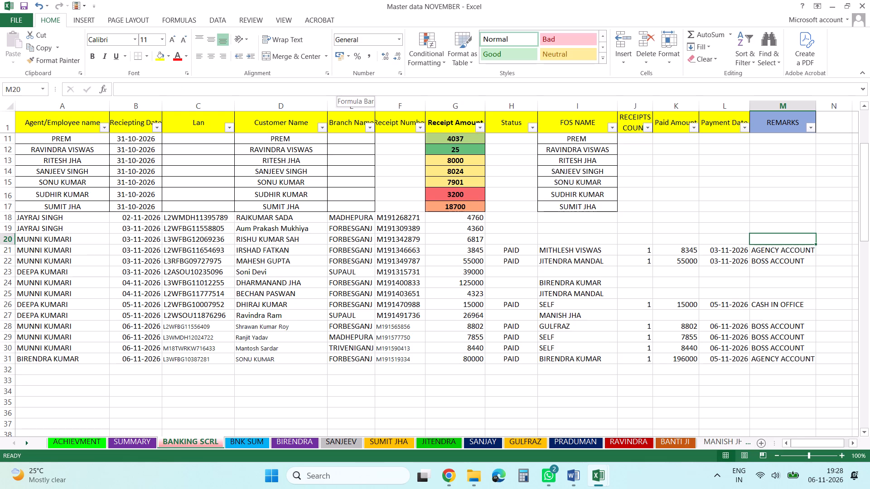
In row 20, enter RAVINDRA, the same FOS as in row 12, as FOS NAME and set the receipts count to 1.
{"action": "key", "text": "Left"}
{"action": "key", "text": "Left"}
{"action": "key", "text": "Left"}
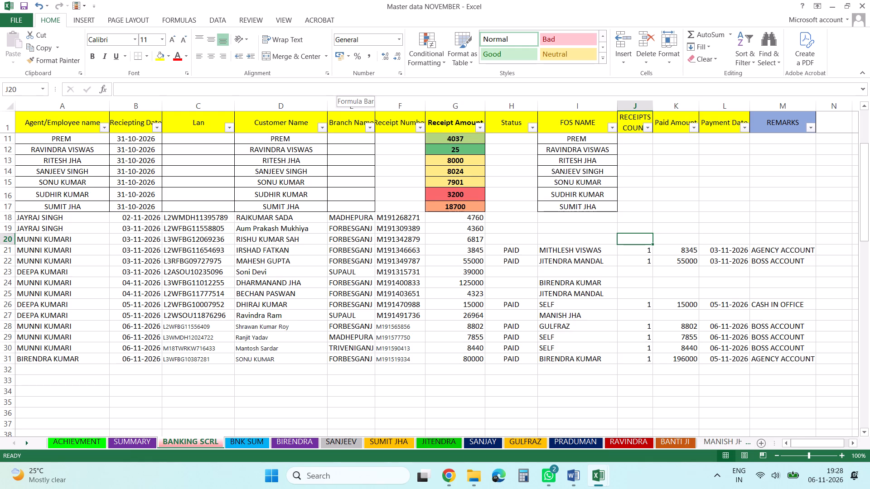
{"action": "key", "text": "Left"}
{"action": "key", "text": "Left"}
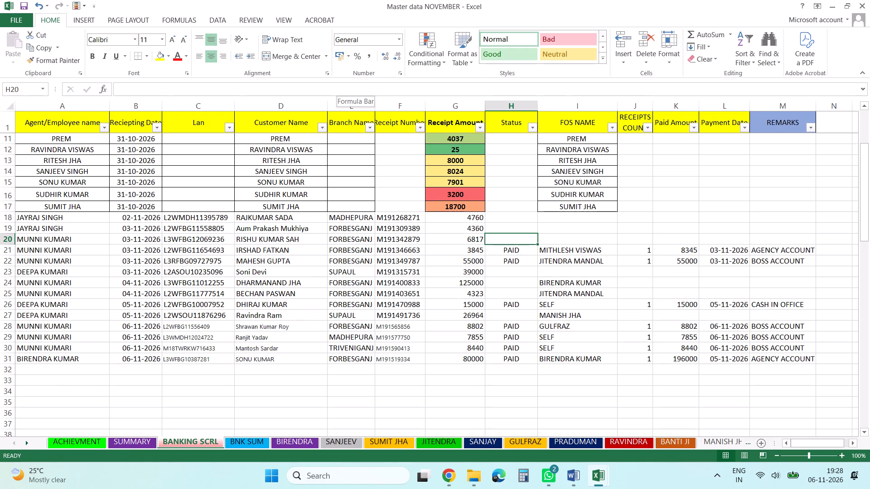
{"action": "key", "text": "Right"}
{"action": "type", "text": "RA"}
{"action": "key", "text": "Right"}
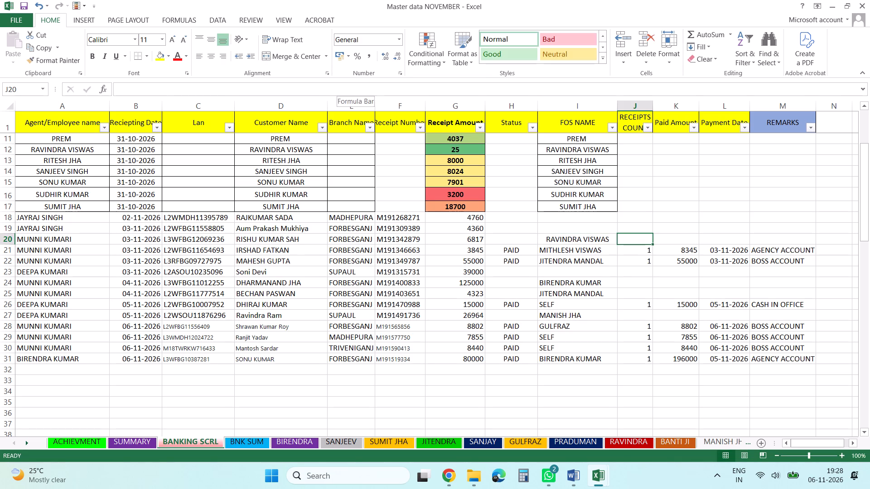
{"action": "key", "text": "1"}
{"action": "key", "text": "Right"}
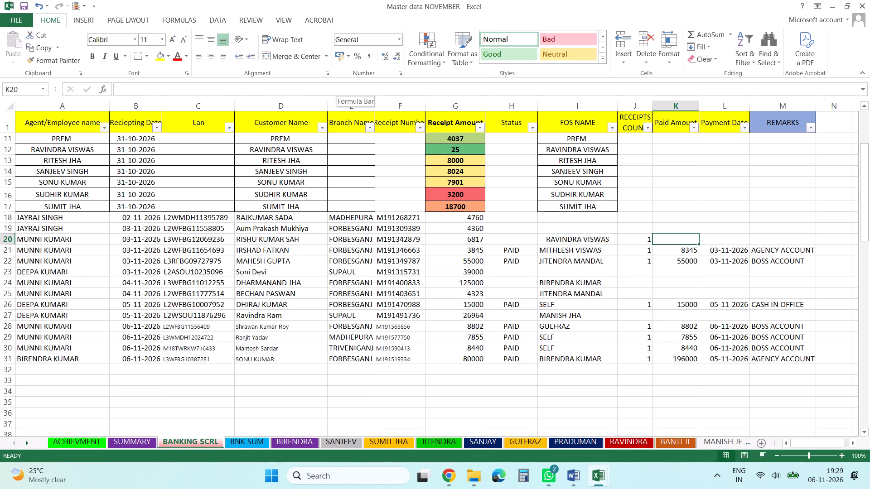
Add 39000 to the end of the Paid Amount formula in row 31.
{"action": "key", "text": "Up"}
{"action": "key", "text": "Left"}
{"action": "key", "text": "Left"}
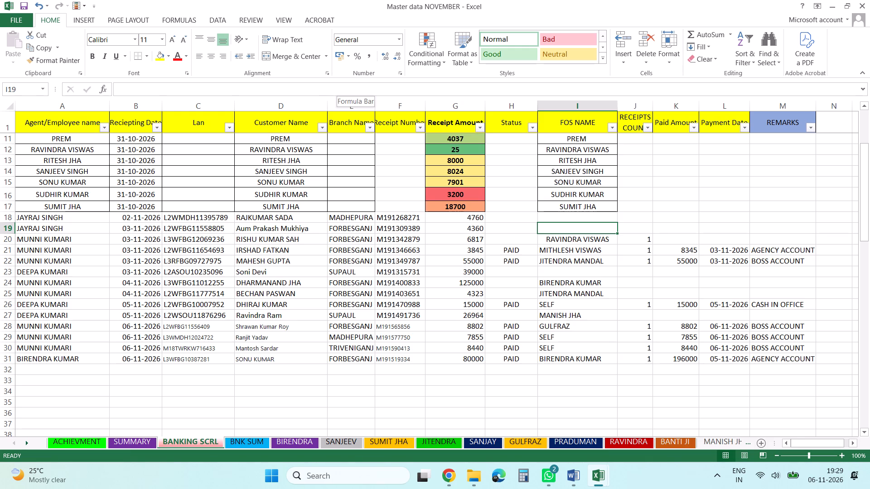
{"action": "key", "text": "Down"}
{"action": "key", "text": "Down"}
{"action": "key", "text": "Down"}
{"action": "key", "text": "Down"}
{"action": "key", "text": "Down"}
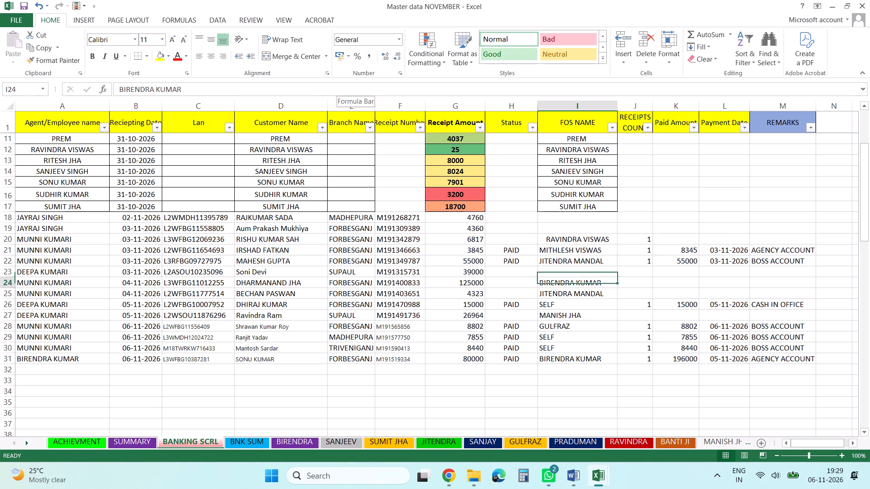
{"action": "key", "text": "Down"}
{"action": "key", "text": "Down"}
{"action": "key", "text": "Down"}
{"action": "key", "text": "Down"}
{"action": "key", "text": "Down"}
{"action": "key", "text": "Down"}
{"action": "key", "text": "Down"}
{"action": "key", "text": "Right"}
{"action": "key", "text": "Right"}
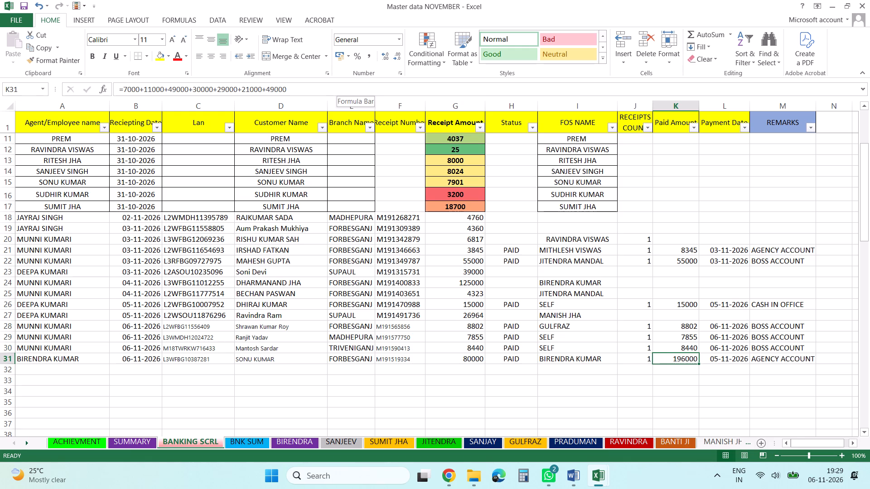
{"action": "left_click", "coordinate": [321, 86]}
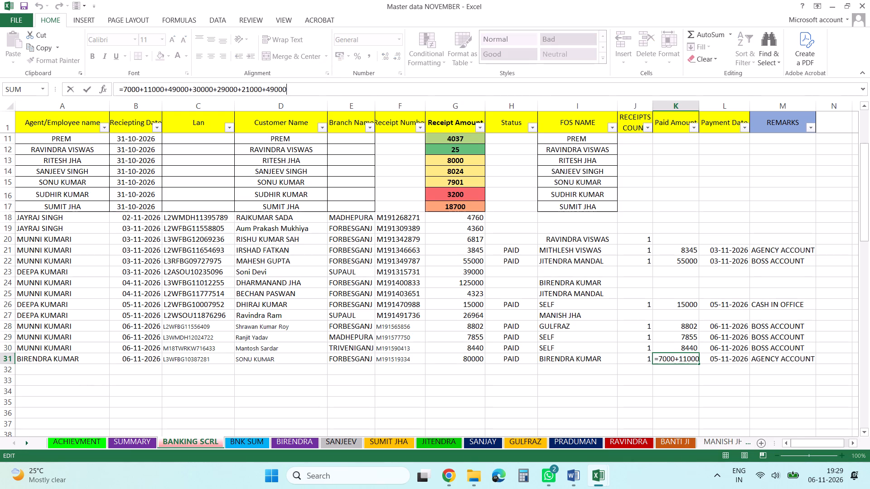
{"action": "key", "text": "plus"}
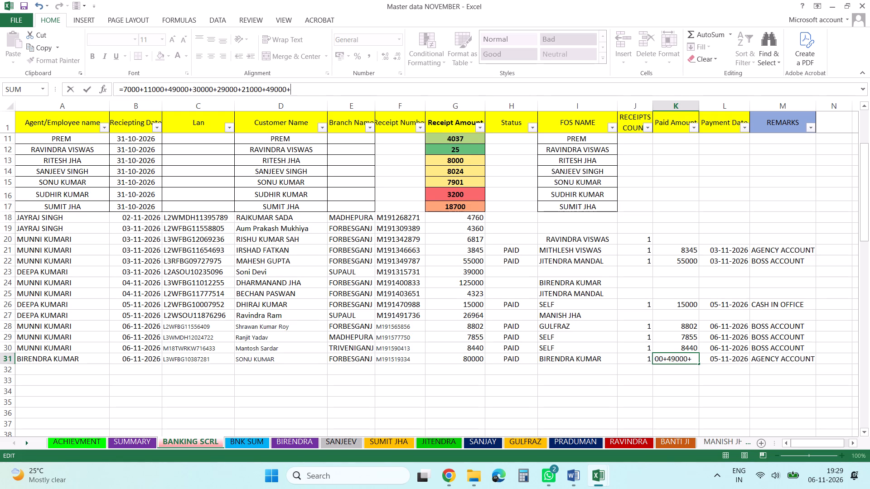
{"action": "type", "text": "39000"}
{"action": "key", "text": "Return"}
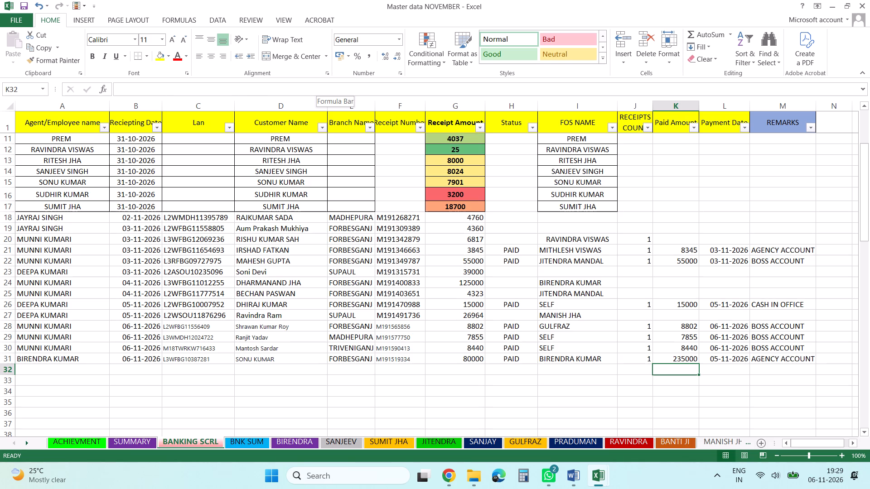
In row 23, enter BIRENDRA, the same FOS as in row 24, as FOS NAME.
{"action": "key", "text": "Up"}
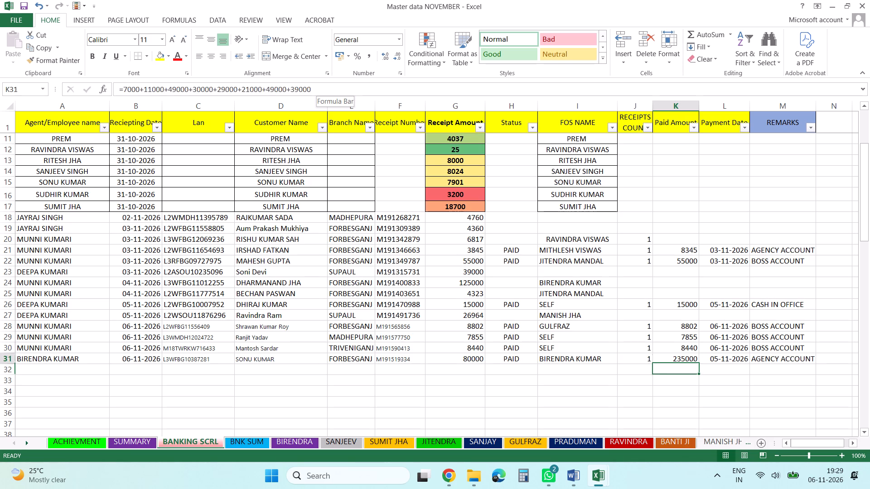
{"action": "key", "text": "Up"}
{"action": "key", "text": "Up"}
{"action": "key", "text": "Up"}
{"action": "key", "text": "Up"}
{"action": "key", "text": "Up"}
{"action": "key", "text": "Up"}
{"action": "key", "text": "Up"}
{"action": "key", "text": "Up"}
{"action": "key", "text": "Left"}
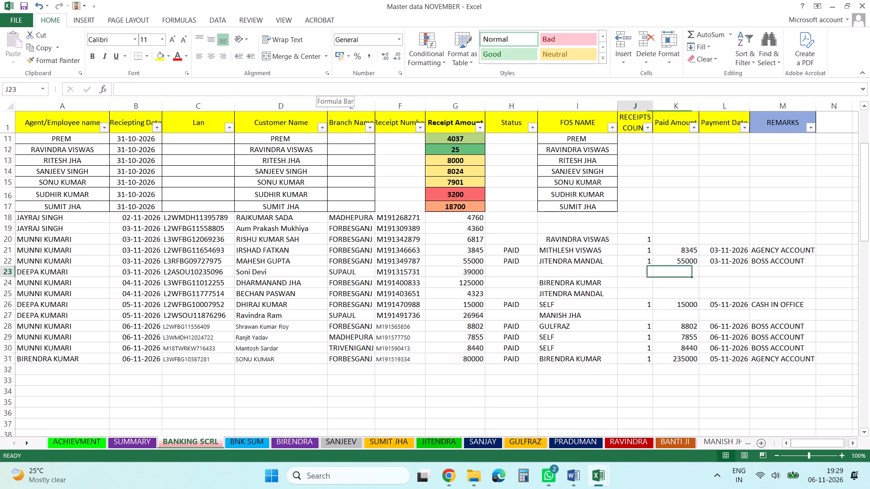
{"action": "key", "text": "Left"}
{"action": "type", "text": "BI"}
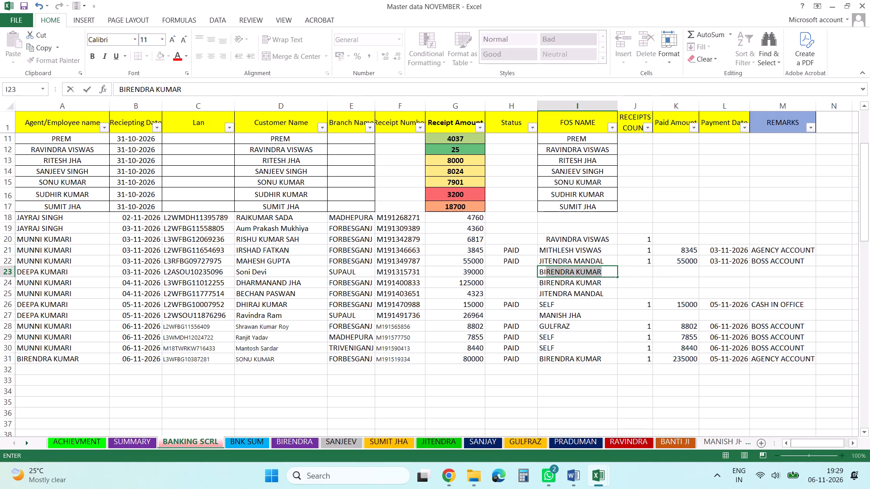
{"action": "key", "text": "Right"}
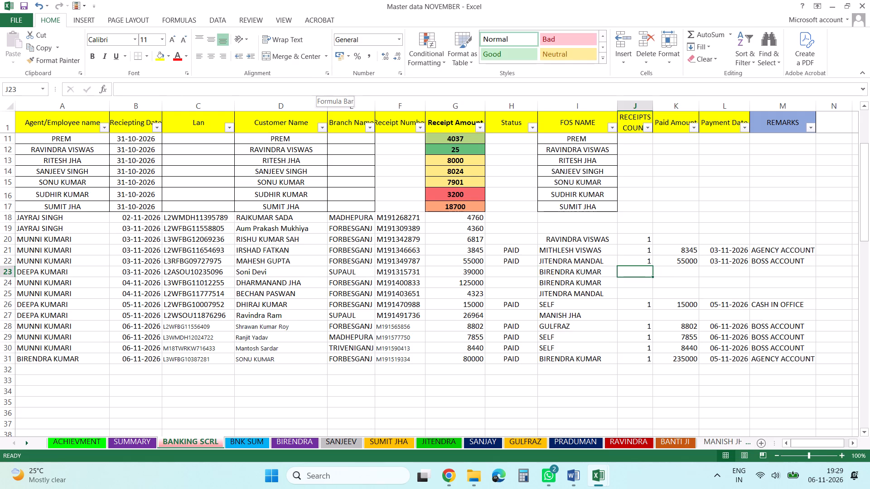
Set the receipts count to 1 in rows 23, 24, 25 and 27.
{"action": "key", "text": "1"}
{"action": "key", "text": "Down"}
{"action": "key", "text": "1"}
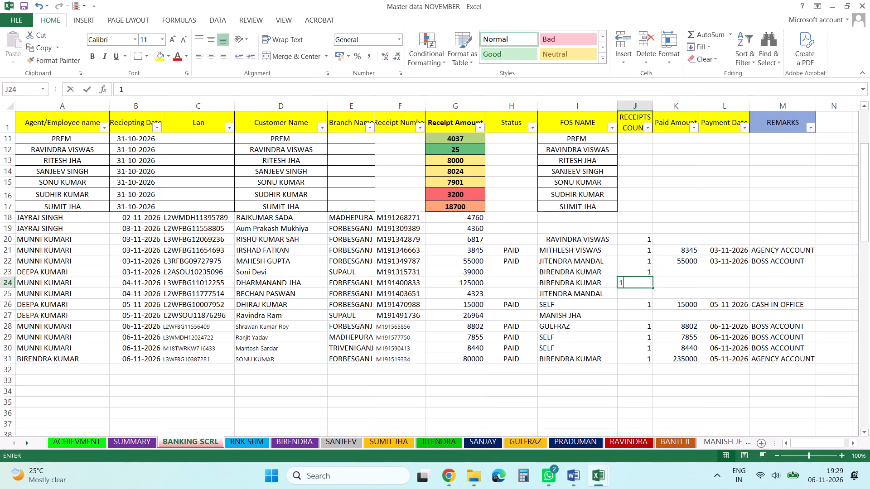
{"action": "key", "text": "Down"}
{"action": "key", "text": "1"}
{"action": "key", "text": "Down"}
{"action": "key", "text": "Down"}
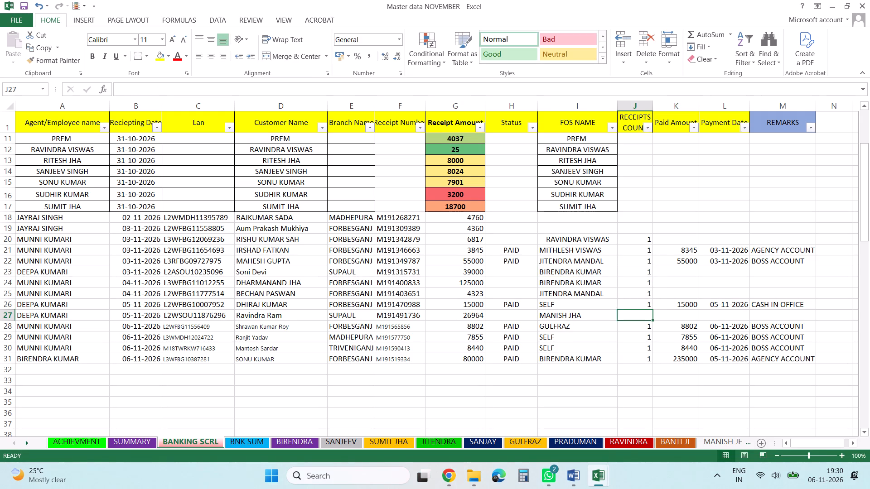
{"action": "key", "text": "1"}
{"action": "key", "text": "Up"}
{"action": "key", "text": "Up"}
{"action": "key", "text": "Up"}
{"action": "key", "text": "Up"}
{"action": "key", "text": "Up"}
{"action": "key", "text": "Up"}
{"action": "key", "text": "Up"}
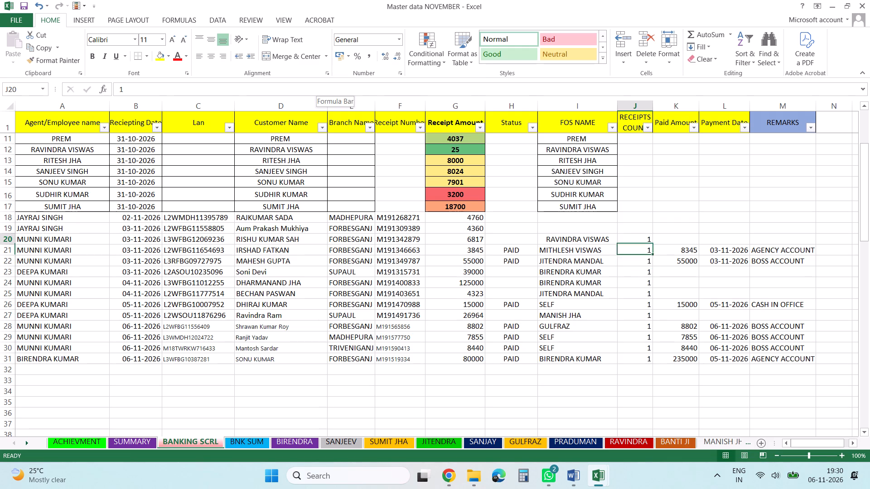
{"action": "key", "text": "Up"}
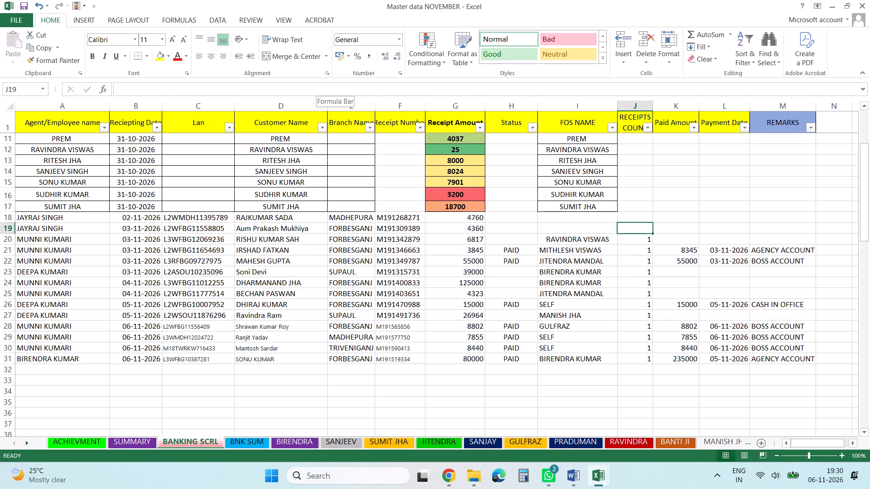
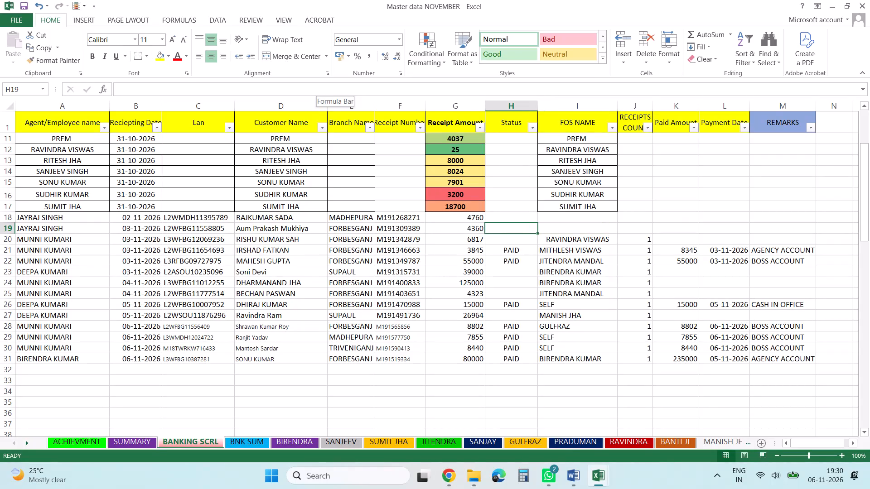
In row 19, set the status to PAID, the FOS NAME to SELF and the receipts count to 1.
{"action": "key", "text": "p"}
{"action": "key", "text": "Right"}
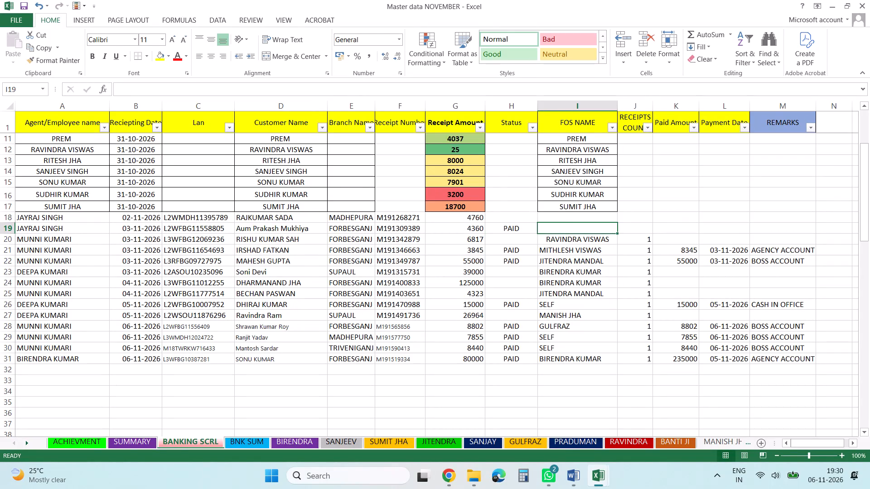
{"action": "type", "text": "SE"}
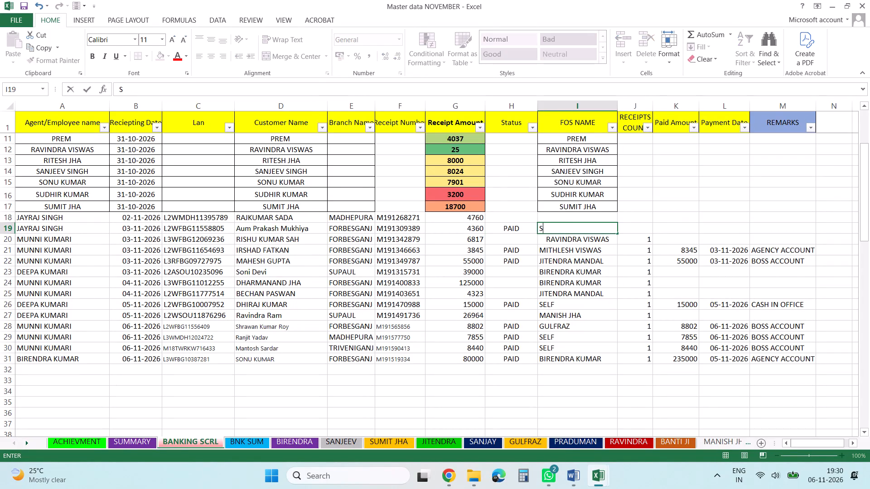
{"action": "key", "text": "Right"}
{"action": "key", "text": "1"}
{"action": "key", "text": "Right"}
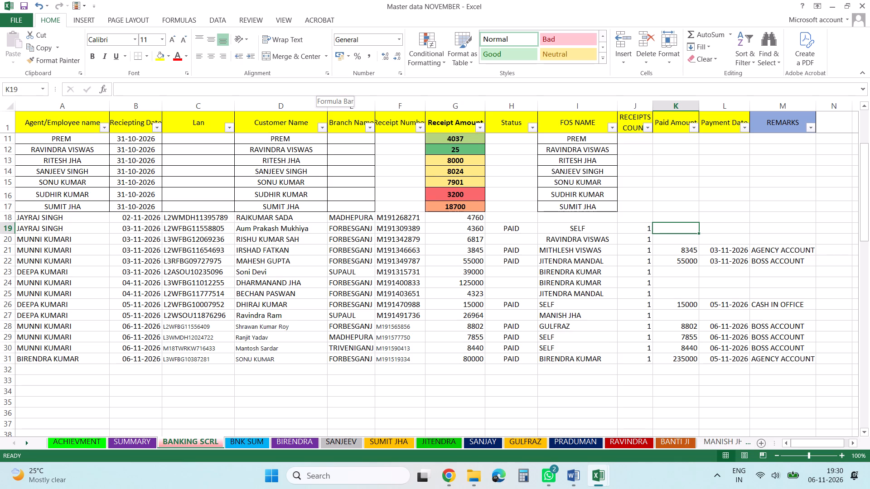
Complete row 19's payment details with paid amount 4360, payment date 03-11-2026 and remark CASH IN OFFICE.
{"action": "type", "text": "4360"}
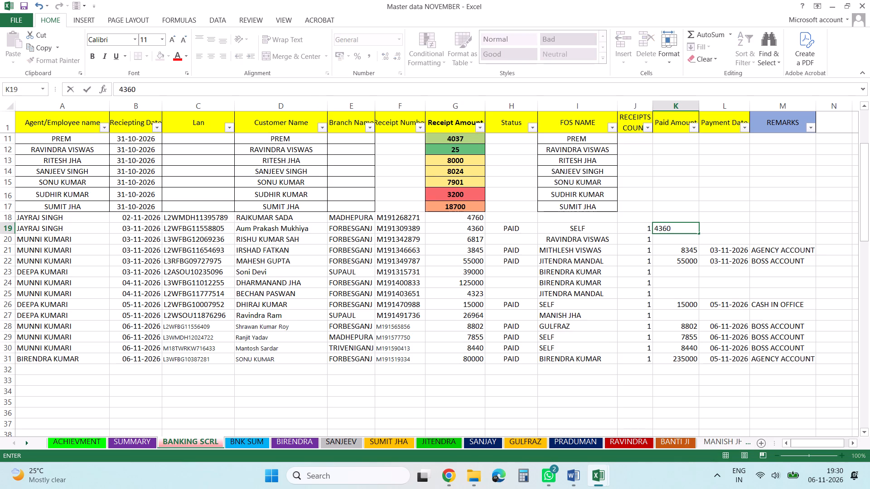
{"action": "key", "text": "Right"}
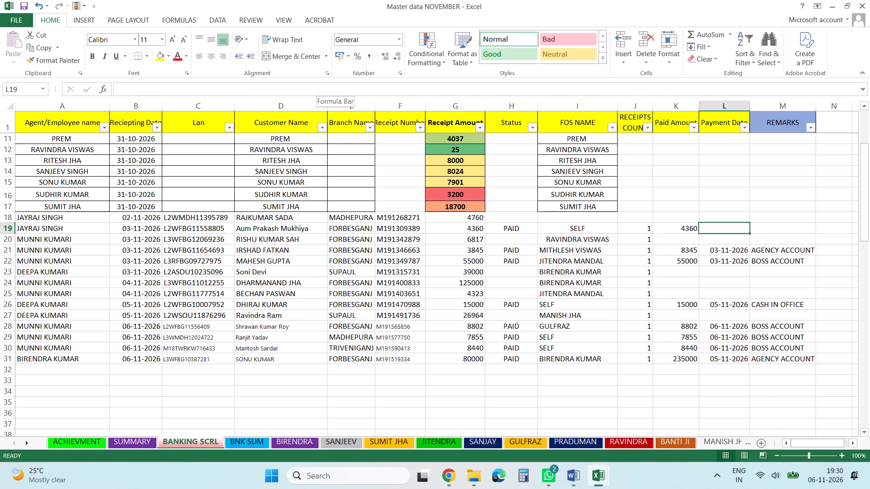
{"action": "type", "text": "03-11-2026"}
{"action": "key", "text": "Right"}
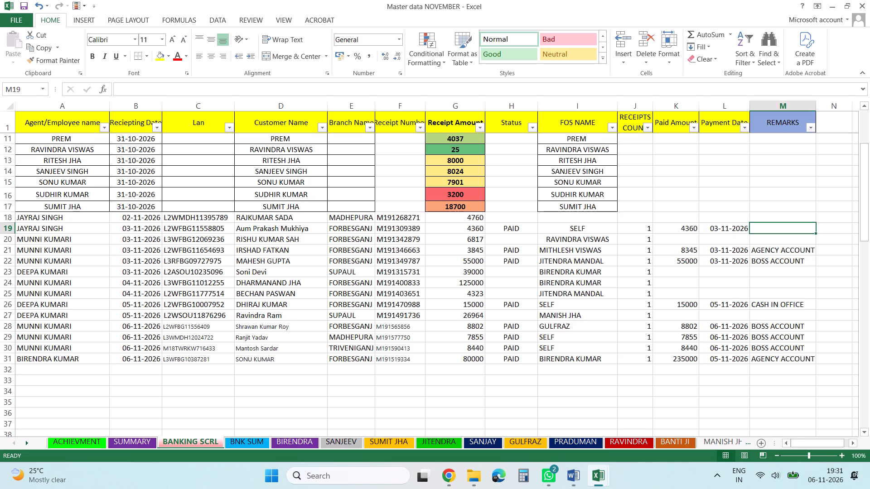
{"action": "type", "text": "CAS"}
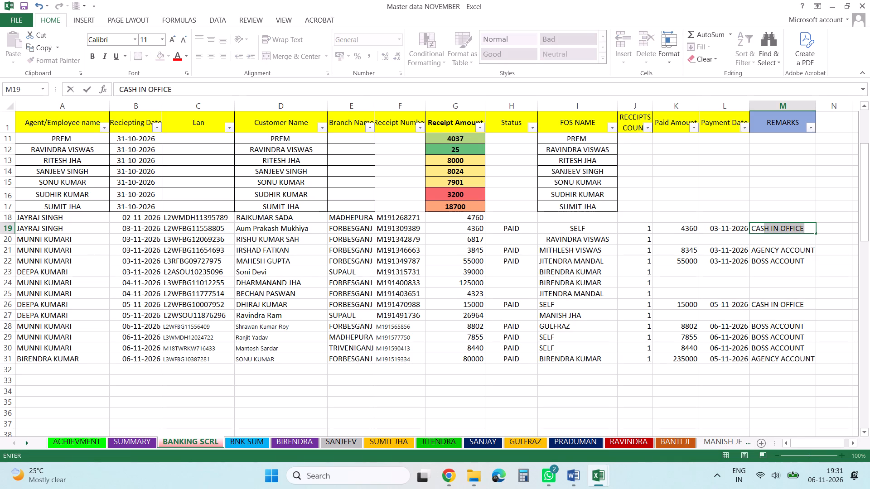
{"action": "key", "text": "Up"}
In row 18, set the status to PAID, the FOS NAME to SELF and the receipts count to 1.
{"action": "key", "text": "Left"}
{"action": "key", "text": "Left"}
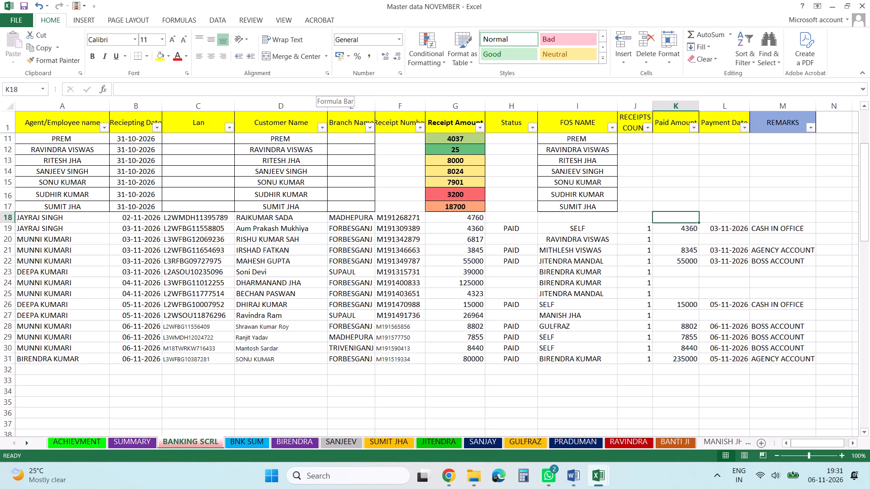
{"action": "key", "text": "Left"}
{"action": "key", "text": "Left"}
{"action": "key", "text": "Left"}
{"action": "key", "text": "p"}
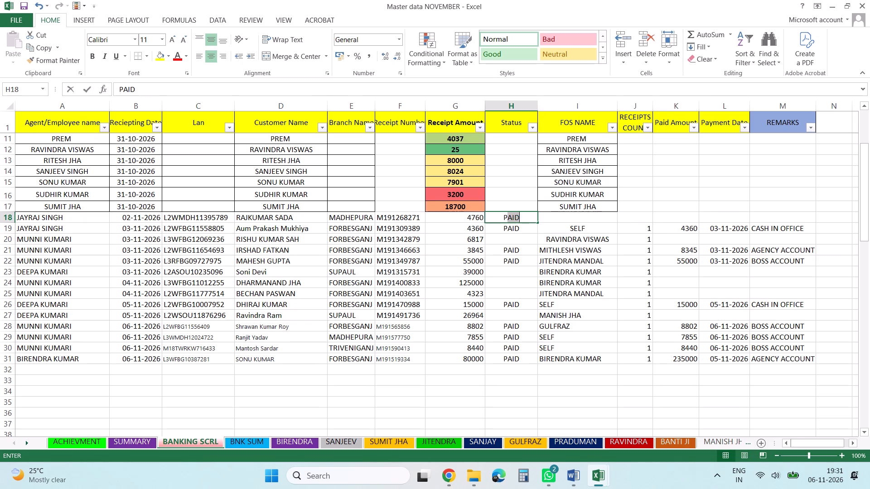
{"action": "key", "text": "Right"}
{"action": "type", "text": "SE"}
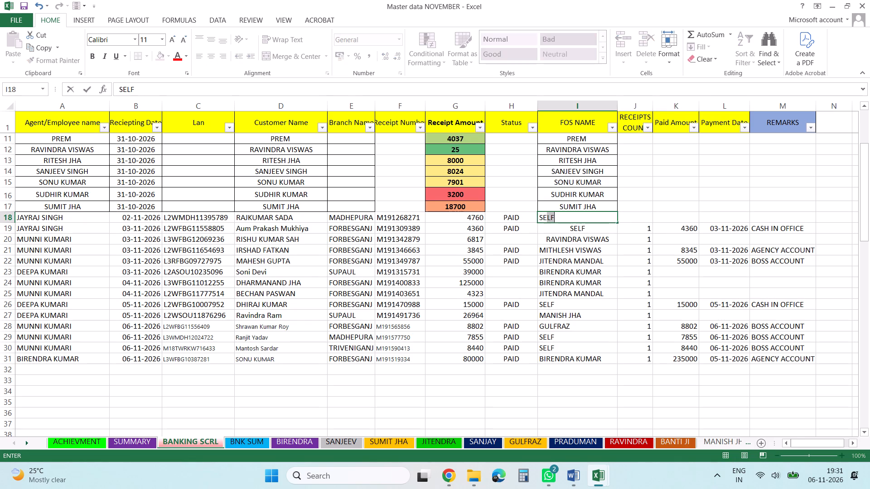
{"action": "key", "text": "Right"}
{"action": "key", "text": "1"}
{"action": "key", "text": "Right"}
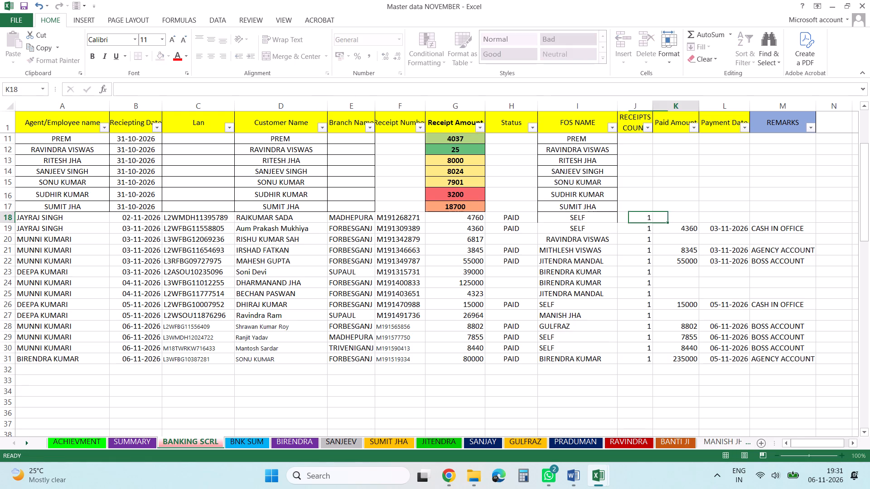
Complete row 18's payment details with paid amount 4760, payment date 02-11-2026 and remark BOSS ACCOUNT.
{"action": "type", "text": "4760"}
{"action": "key", "text": "Right"}
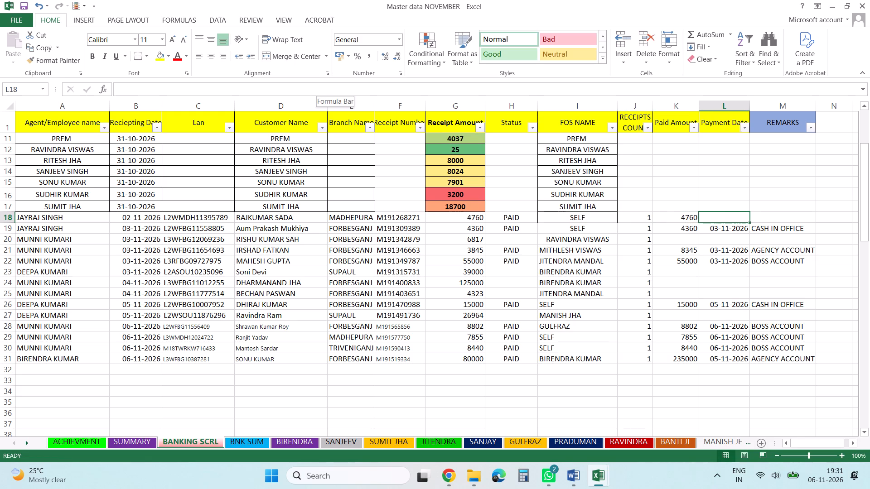
{"action": "type", "text": "02-11-2026"}
{"action": "key", "text": "Right"}
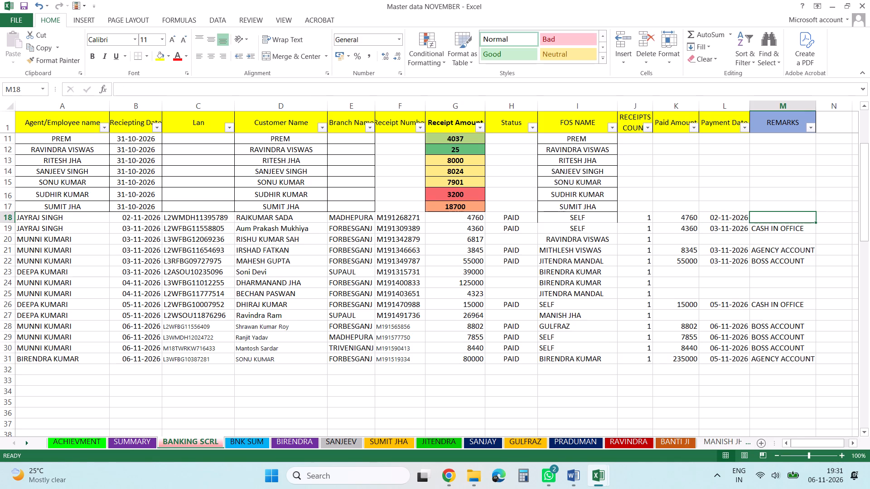
{"action": "key", "text": "b"}
{"action": "key", "text": "Down"}
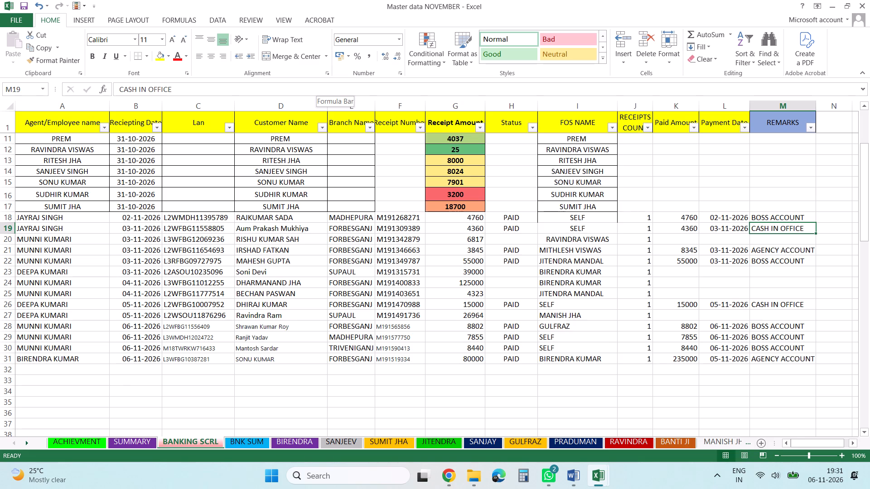
Save the Master data NOVEMBER workbook.
{"action": "left_click", "coordinate": [331, 249]}
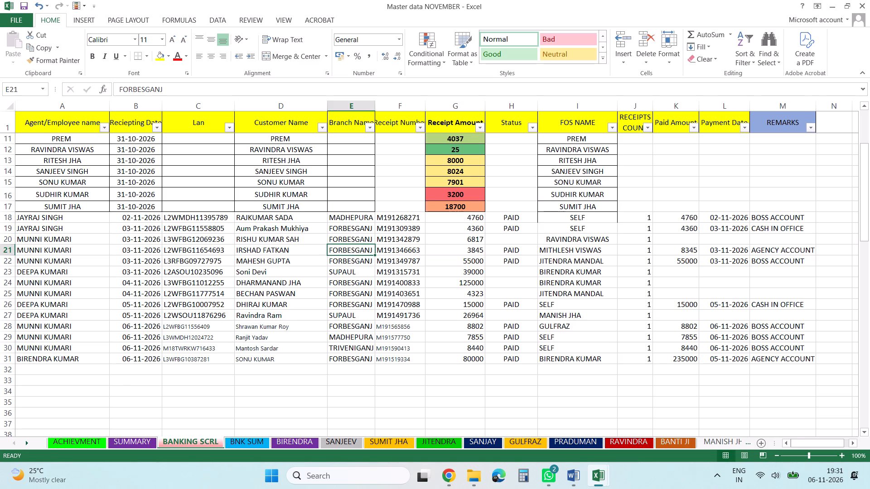
{"action": "key", "text": "ctrl+s"}
{"action": "key", "text": "ctrl+s"}
{"action": "key", "text": "ctrl+s"}
{"action": "key", "text": "ctrl+s"}
{"action": "key", "text": "ctrl+s"}
{"action": "key", "text": "ctrl+s"}
{"action": "key", "text": "ctrl+s"}
{"action": "key", "text": "ctrl+s"}
{"action": "key", "text": "ctrl+s"}
{"action": "key", "text": "ctrl+s"}
{"action": "key", "text": "ctrl+s"}
{"action": "key", "text": "ctrl+s"}
{"action": "key", "text": "ctrl+s"}
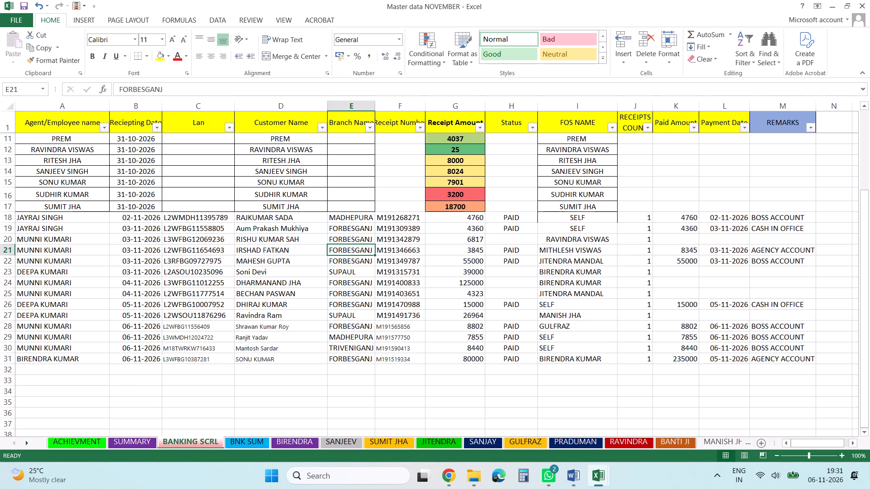
On the BNK SUM sheet, examine which values the Balance Amount filter includes, leaving the filter as it is.
{"action": "left_click", "coordinate": [244, 442]}
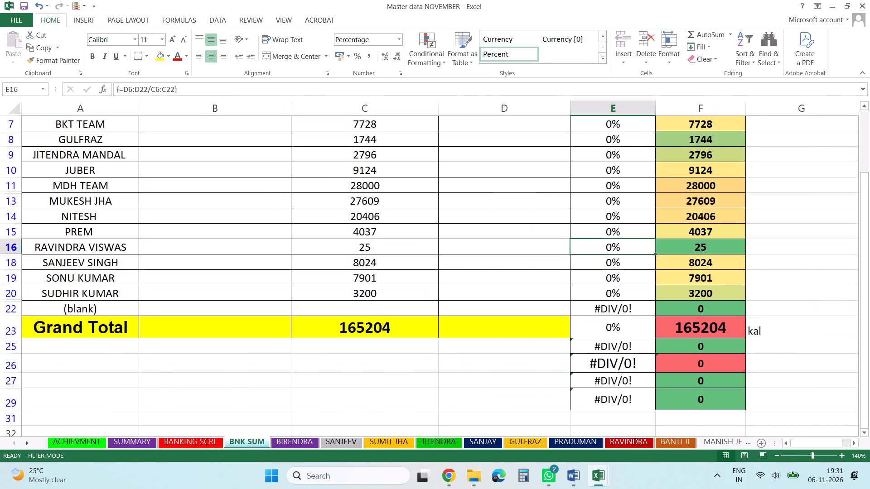
{"action": "scroll", "coordinate": [310, 307], "scroll_direction": "up", "scroll_amount": 2}
{"action": "left_click", "coordinate": [391, 254]}
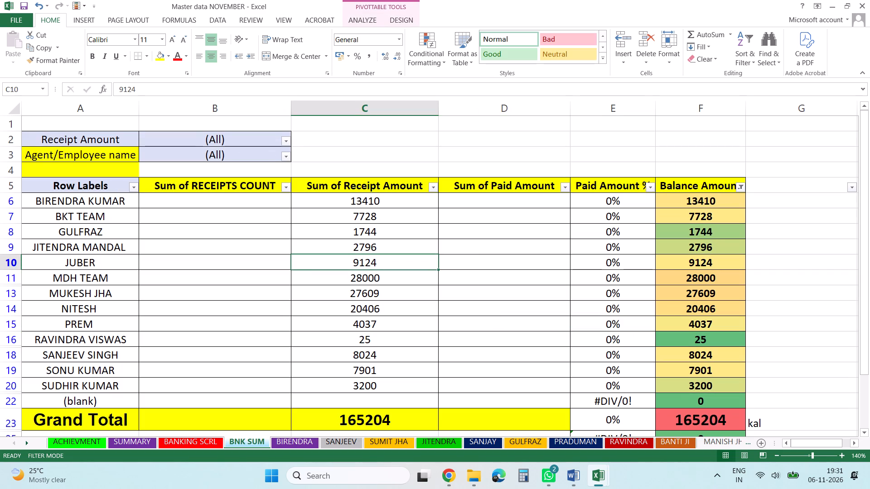
{"action": "left_click", "coordinate": [741, 189]}
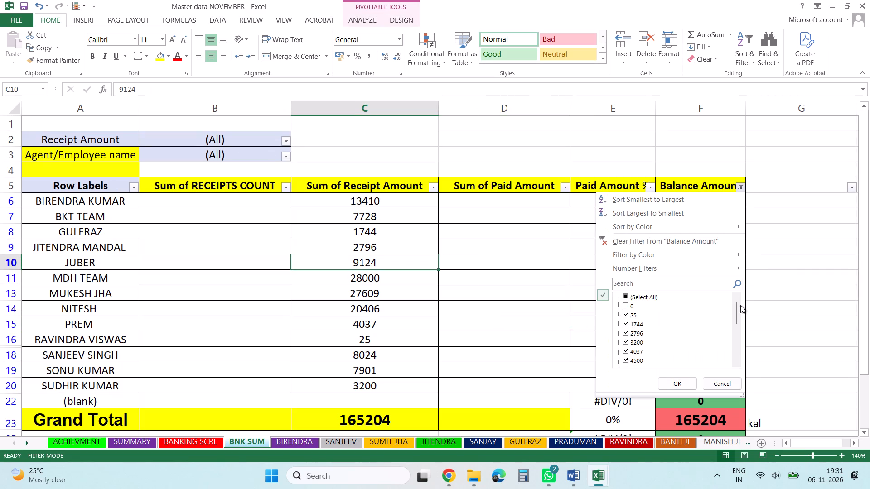
{"action": "left_click_drag", "start_coordinate": [736, 318], "coordinate": [738, 357]}
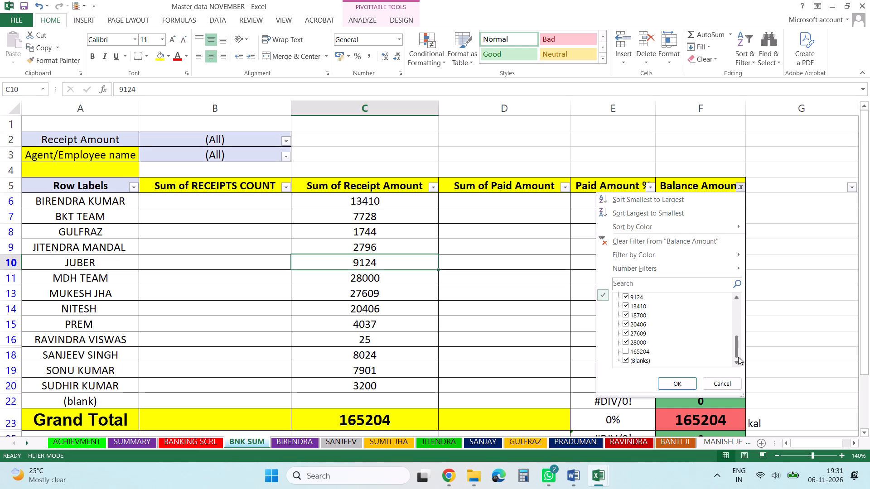
{"action": "left_click_drag", "start_coordinate": [737, 349], "coordinate": [737, 327]}
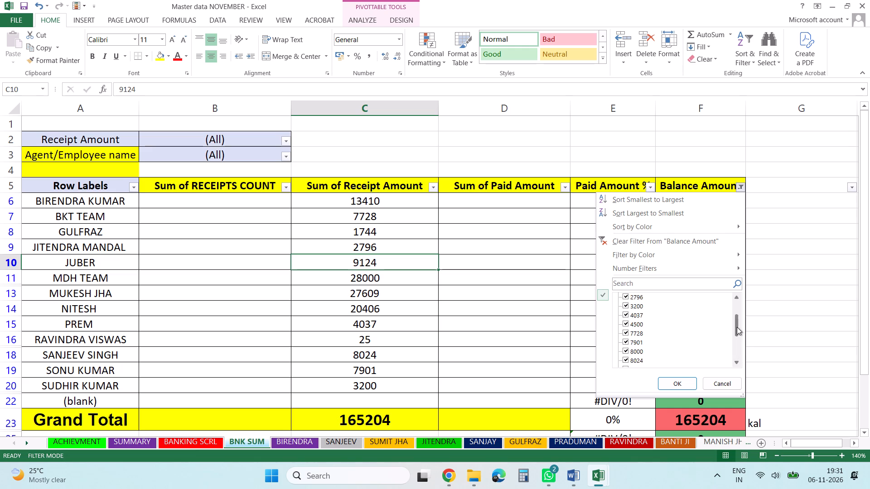
{"action": "left_click_drag", "start_coordinate": [737, 327], "coordinate": [737, 302]}
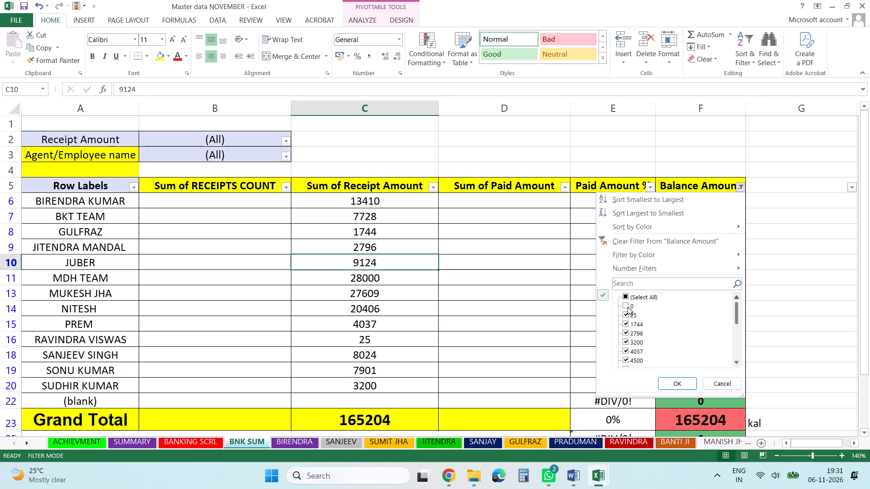
{"action": "left_click", "coordinate": [526, 294]}
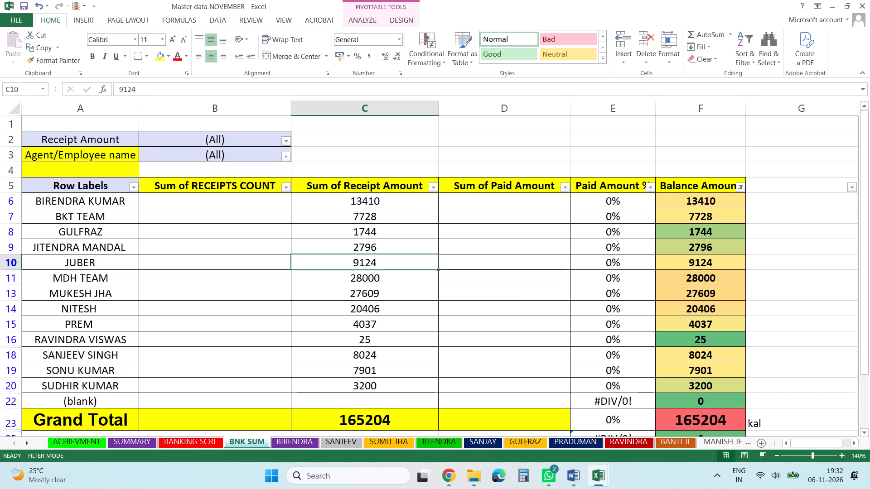
Extend the BNK SUM pivot table's data source to BANKING SCRL range A1:M31.
{"action": "left_click", "coordinate": [406, 276]}
{"action": "left_click", "coordinate": [509, 267]}
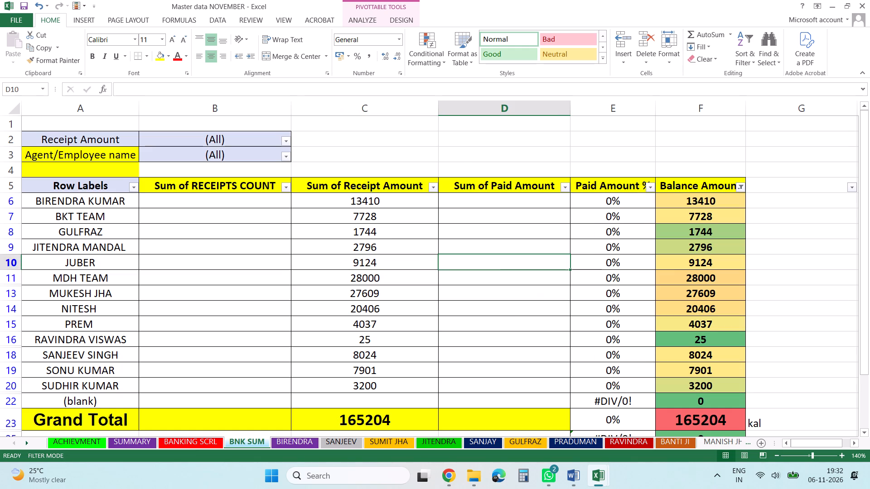
{"action": "left_click", "coordinate": [368, 18]}
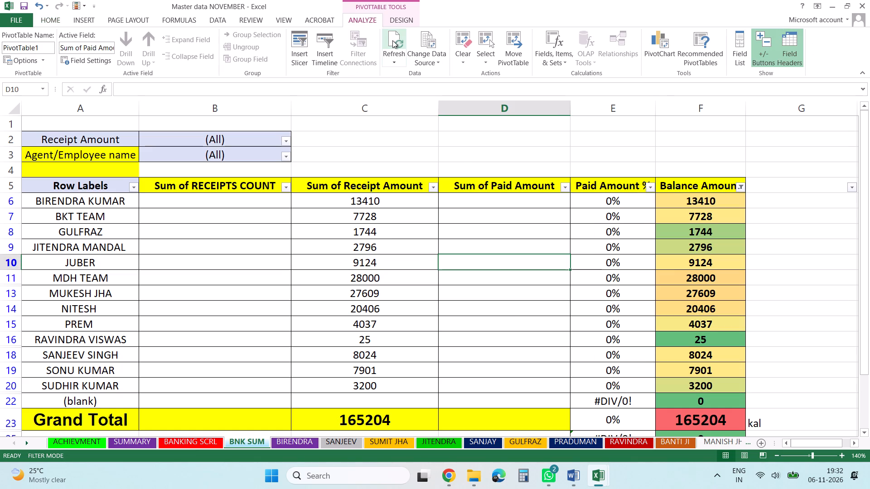
{"action": "left_click", "coordinate": [428, 61]}
{"action": "left_click", "coordinate": [438, 72]}
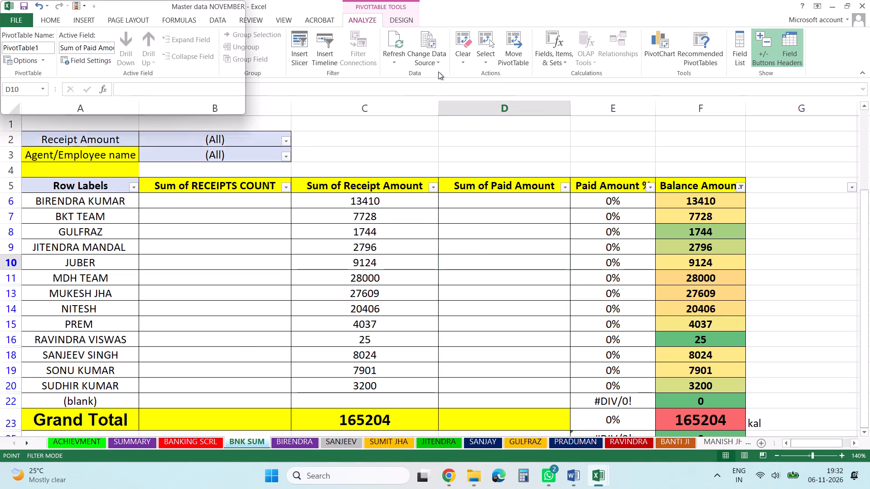
{"action": "key", "text": "shift+Down"}
{"action": "key", "text": "shift+Down"}
{"action": "key", "text": "shift+Down"}
{"action": "key", "text": "shift+Down"}
{"action": "key", "text": "shift+Down"}
{"action": "key", "text": "shift+Down"}
{"action": "key", "text": "shift+Down"}
{"action": "key", "text": "shift+Down"}
{"action": "key", "text": "shift+Down"}
{"action": "key", "text": "shift+Down"}
{"action": "key", "text": "shift+Down"}
{"action": "key", "text": "shift+Down"}
{"action": "key", "text": "shift+Down"}
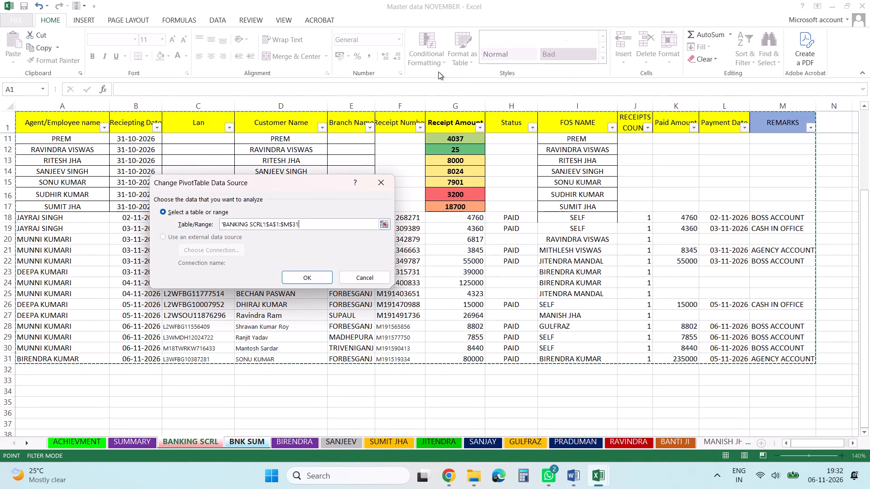
{"action": "key", "text": "Return"}
Check the rebuilt pivot table down to its last rows and extend its data source by one row to BANKING SCRL range A1:M32.
{"action": "scroll", "coordinate": [438, 72], "scroll_direction": "down", "scroll_amount": 1}
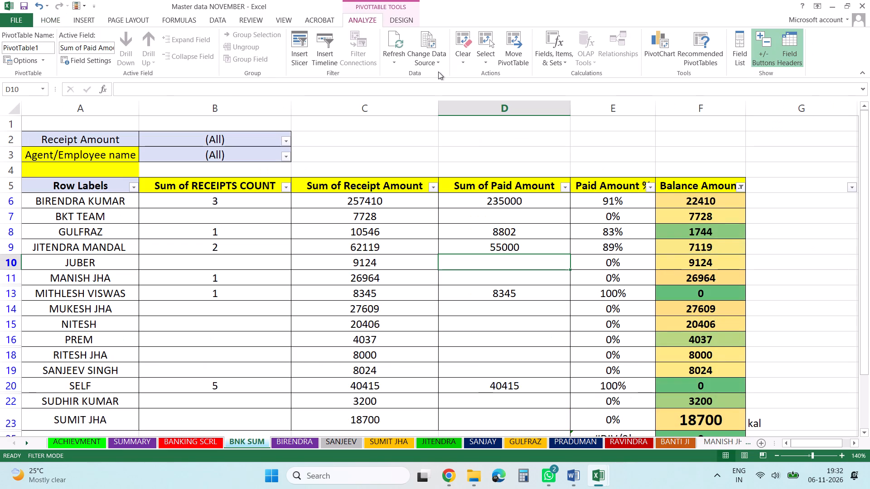
{"action": "scroll", "coordinate": [438, 72], "scroll_direction": "down", "scroll_amount": 2}
{"action": "scroll", "coordinate": [464, 229], "scroll_direction": "down", "scroll_amount": 2}
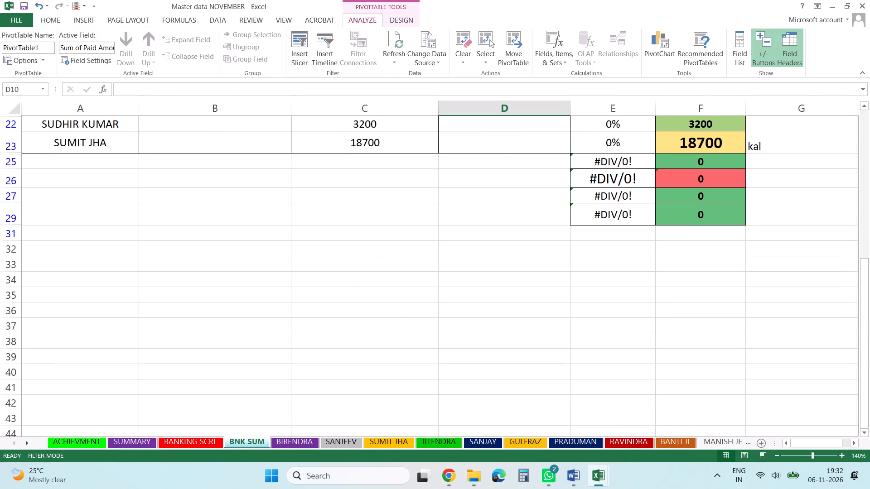
{"action": "scroll", "coordinate": [464, 229], "scroll_direction": "up", "scroll_amount": 1}
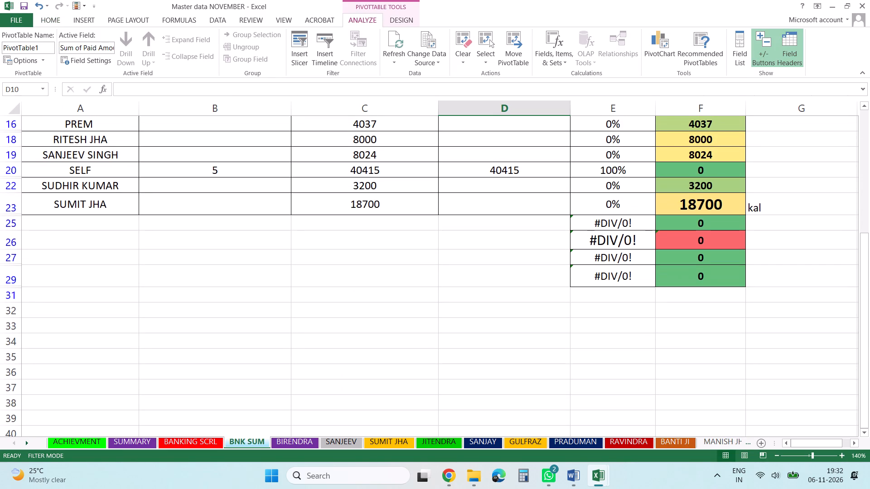
{"action": "scroll", "coordinate": [450, 219], "scroll_direction": "up", "scroll_amount": 2}
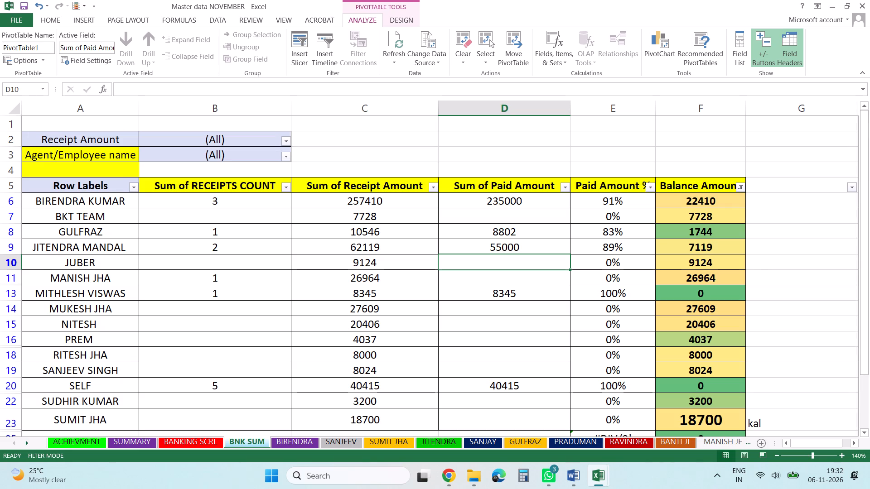
{"action": "left_click", "coordinate": [437, 62]}
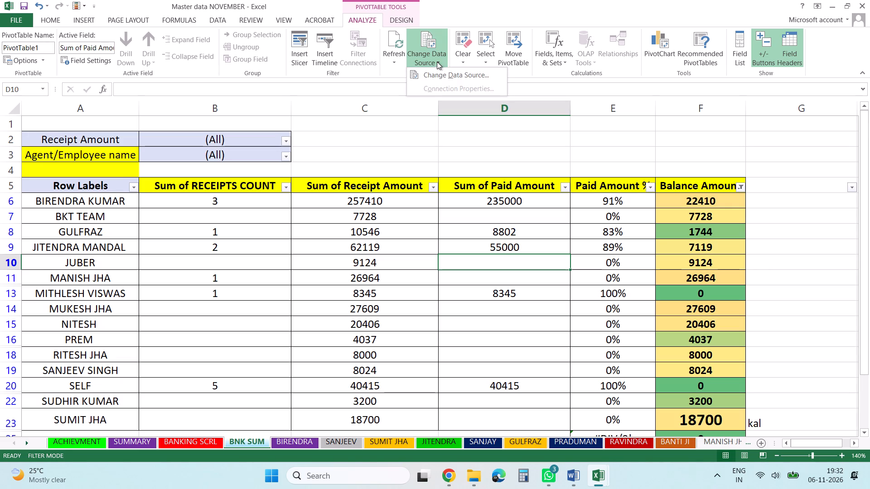
{"action": "left_click", "coordinate": [443, 81]}
{"action": "left_click", "coordinate": [443, 77]}
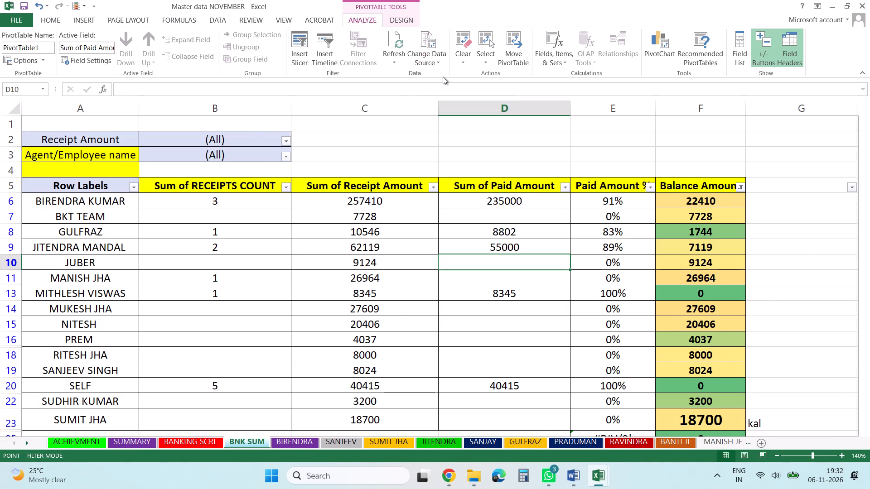
{"action": "key", "text": "shift+Down"}
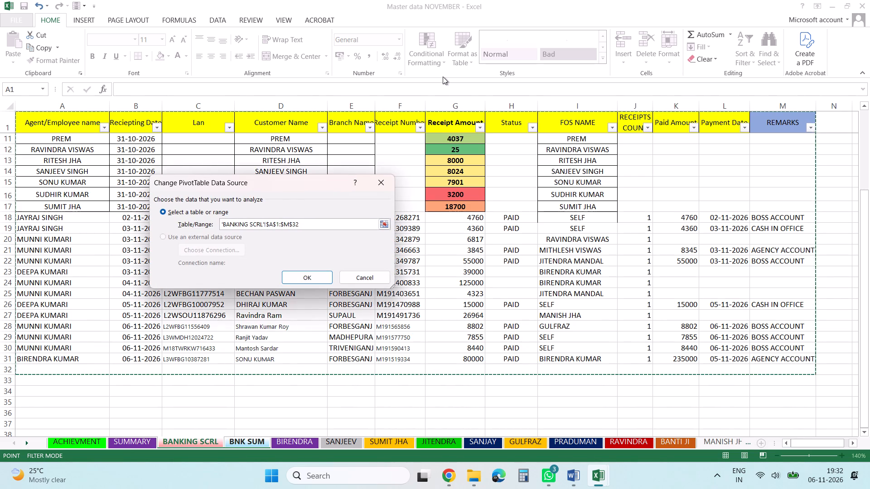
{"action": "key", "text": "Return"}
{"action": "scroll", "coordinate": [443, 77], "scroll_direction": "down", "scroll_amount": 3}
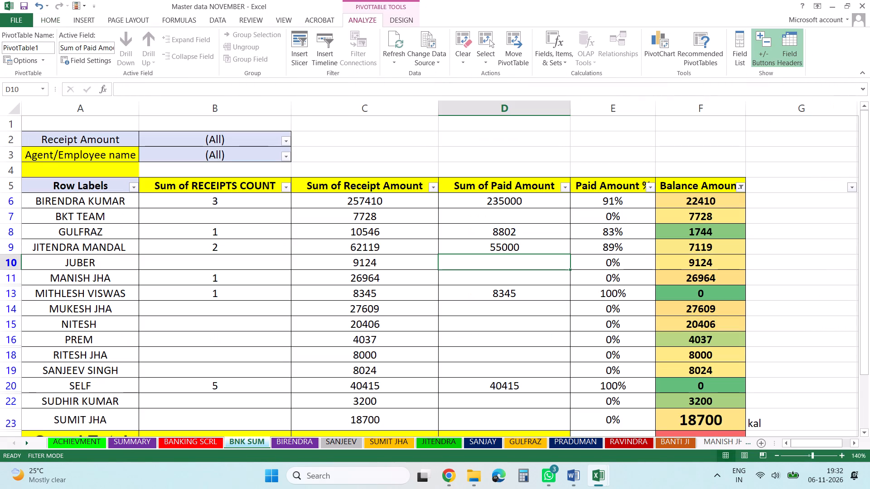
Review the BNK SUM pivot table's receipt and paid amounts per agent, down to the Grand Total.
{"action": "scroll", "coordinate": [440, 225], "scroll_direction": "down", "scroll_amount": 2}
{"action": "scroll", "coordinate": [440, 225], "scroll_direction": "up", "scroll_amount": 2}
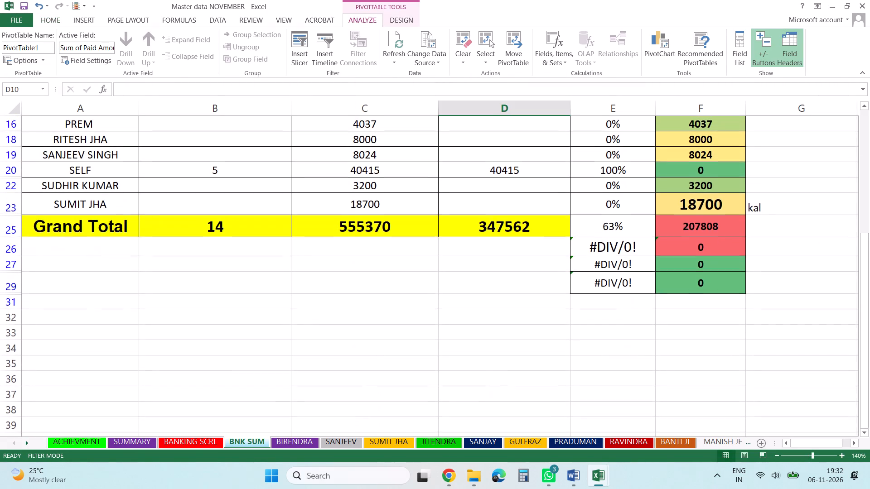
{"action": "scroll", "coordinate": [440, 225], "scroll_direction": "up", "scroll_amount": 2}
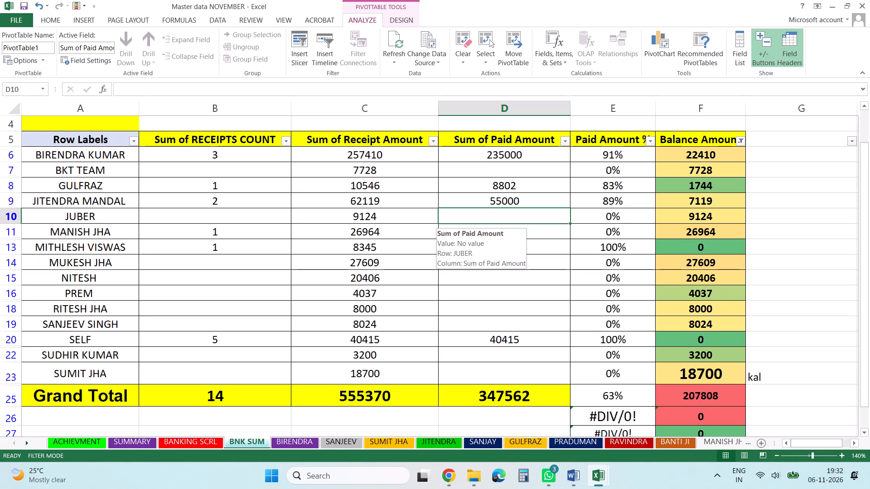
{"action": "left_click", "coordinate": [370, 258]}
{"action": "left_click", "coordinate": [477, 264]}
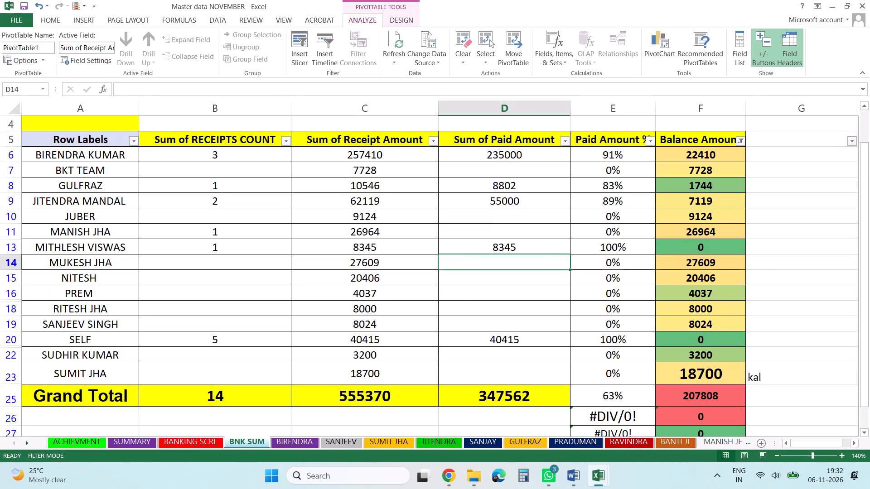
{"action": "left_click", "coordinate": [356, 270]}
{"action": "left_click", "coordinate": [519, 272]}
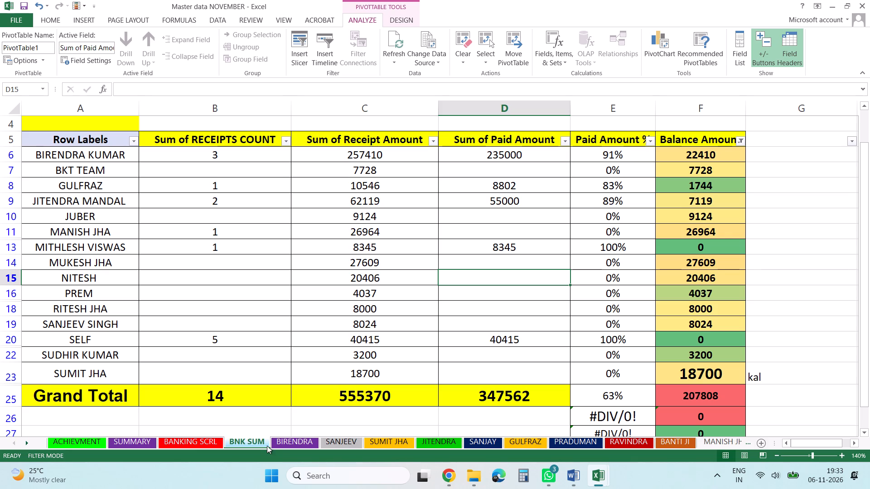
In NITESH's row 10 of the BANKING SCRL sheet, set the Status to PAID and the receipts count to 1.
{"action": "left_click", "coordinate": [200, 442]}
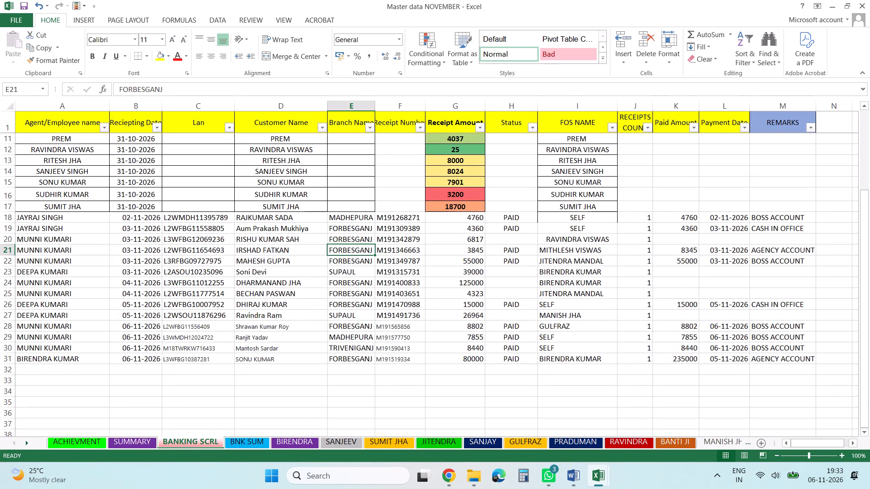
{"action": "scroll", "coordinate": [271, 336], "scroll_direction": "up", "scroll_amount": 2}
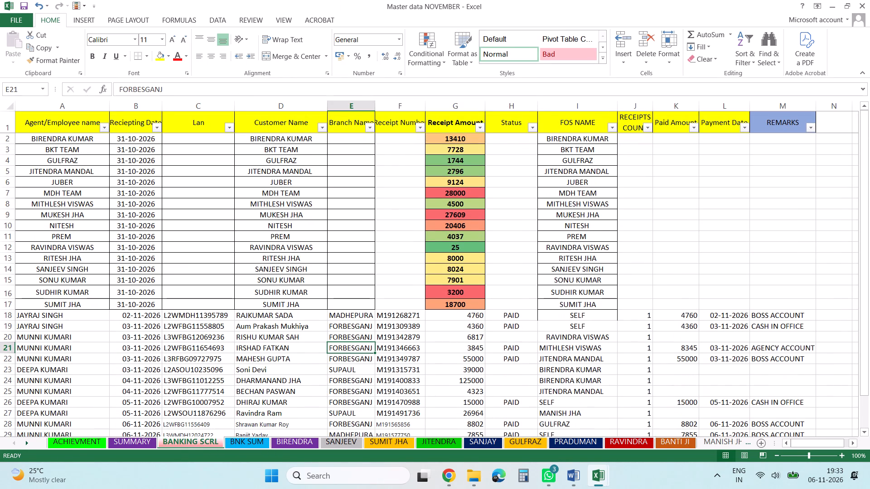
{"action": "left_click", "coordinate": [402, 228]}
{"action": "key", "text": "Right"}
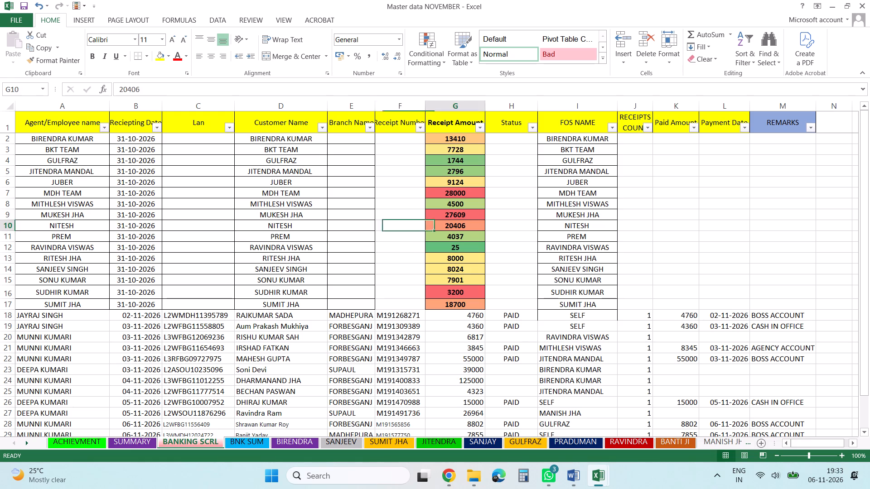
{"action": "key", "text": "Right"}
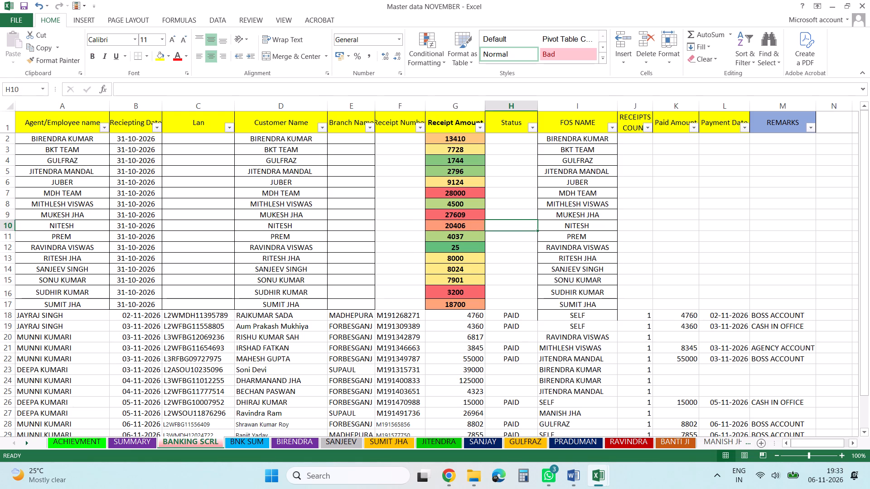
{"action": "key", "text": "p"}
{"action": "key", "text": "Right"}
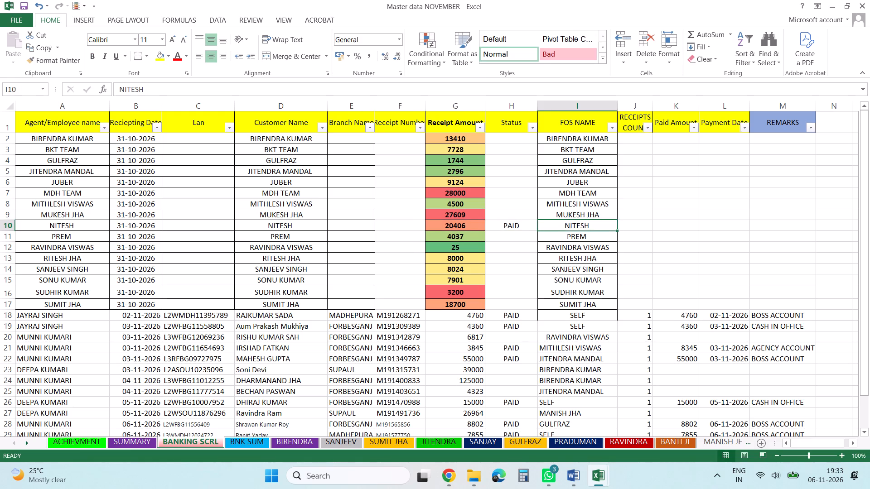
{"action": "key", "text": "Right"}
{"action": "key", "text": "1"}
{"action": "key", "text": "Right"}
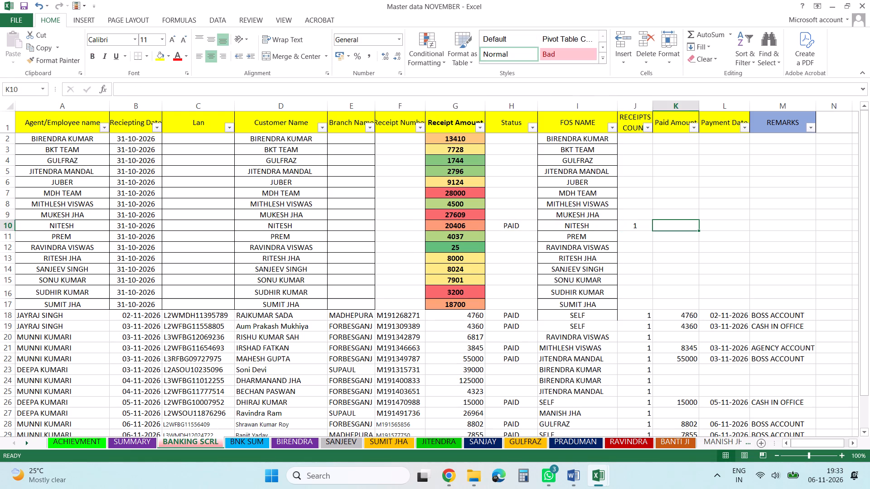
Complete row 10 with Paid Amount 20000, Payment Date 03-11-2026 and the remark BOSS ACCOUNT.
{"action": "key", "text": "2"}
{"action": "type", "text": "0000"}
{"action": "key", "text": "Right"}
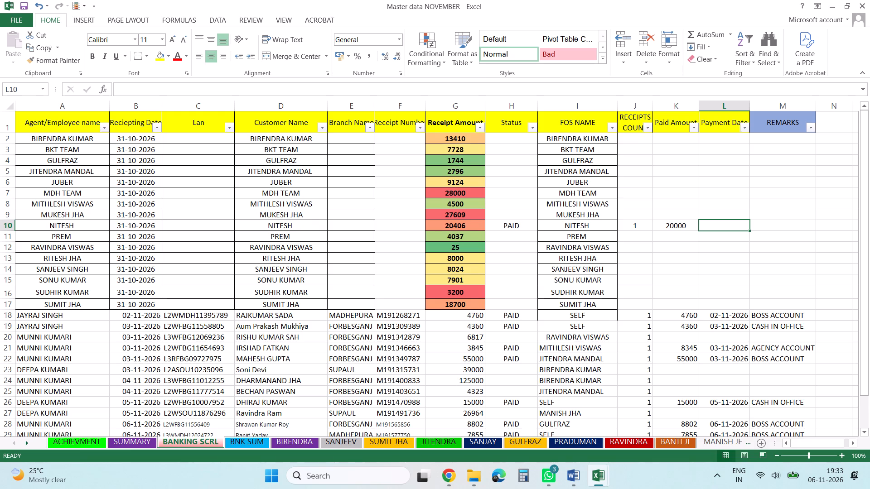
{"action": "type", "text": "03-11-2026"}
{"action": "key", "text": "Right"}
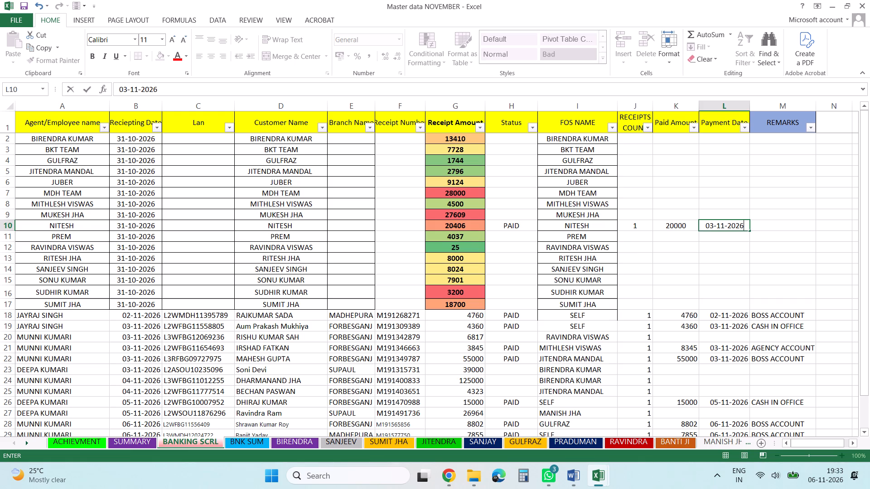
{"action": "key", "text": "b"}
{"action": "key", "text": "Down"}
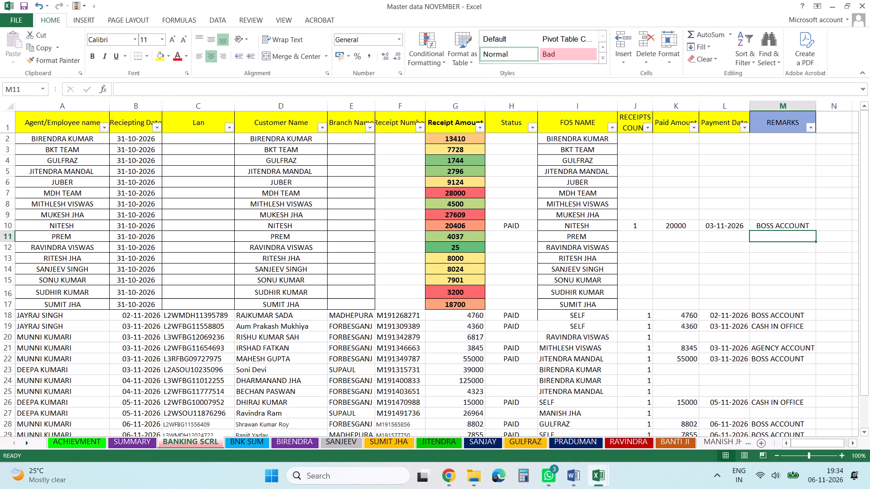
Set the Status of row 8, the 4500 receipt dated 31-10-2026, to PAID.
{"action": "left_click", "coordinate": [517, 201]}
{"action": "key", "text": "p"}
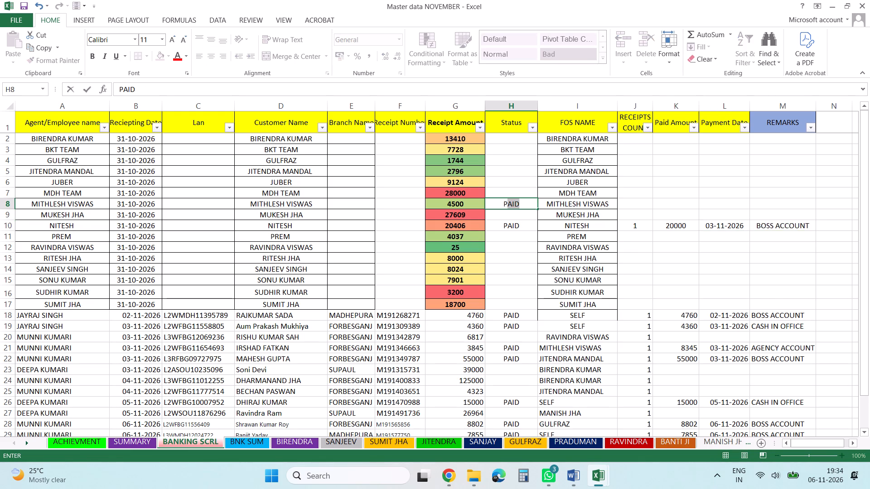
{"action": "key", "text": "Right"}
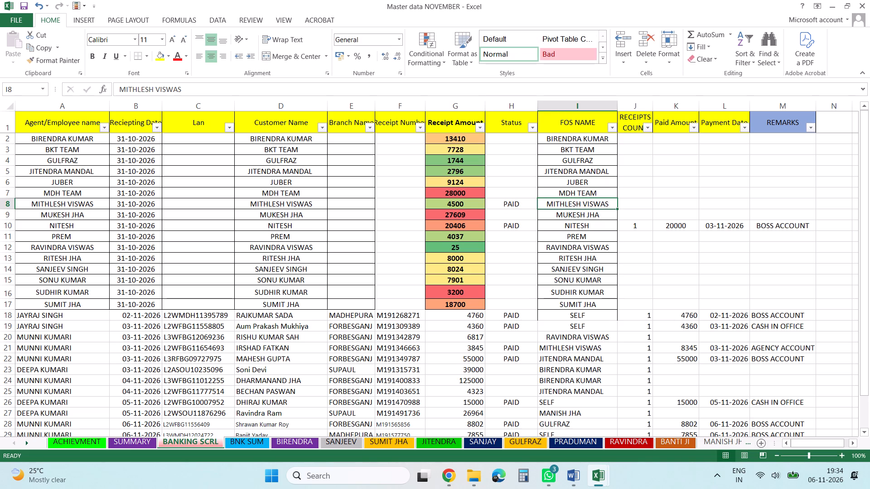
Refresh the BNK SUM pivot table to bring in the new BANKING SCRL payment entries.
{"action": "left_click", "coordinate": [259, 441]}
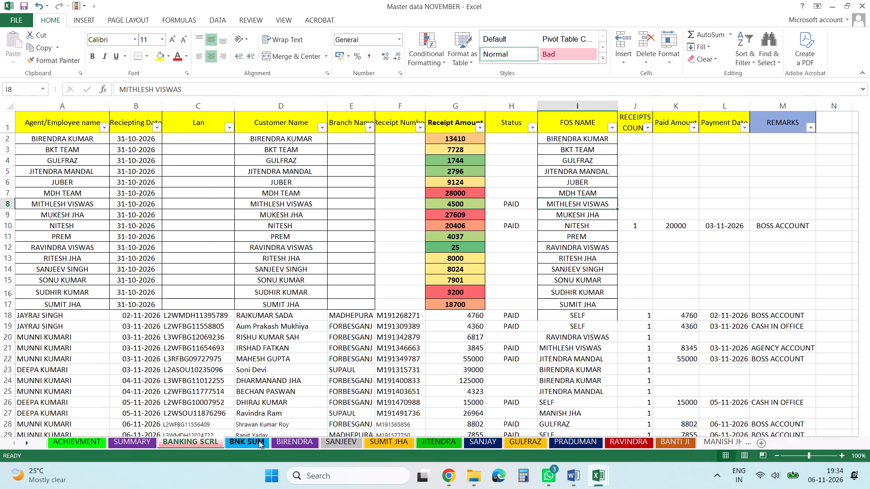
{"action": "left_click", "coordinate": [382, 266]}
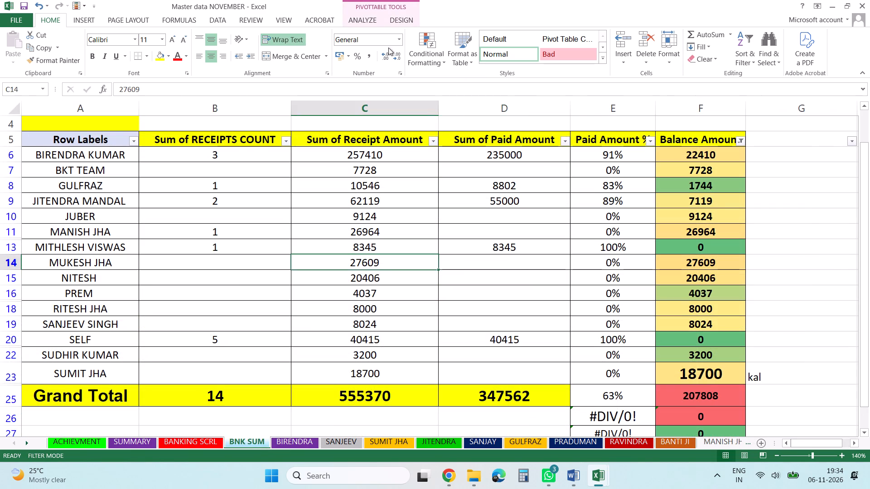
{"action": "left_click", "coordinate": [360, 20]}
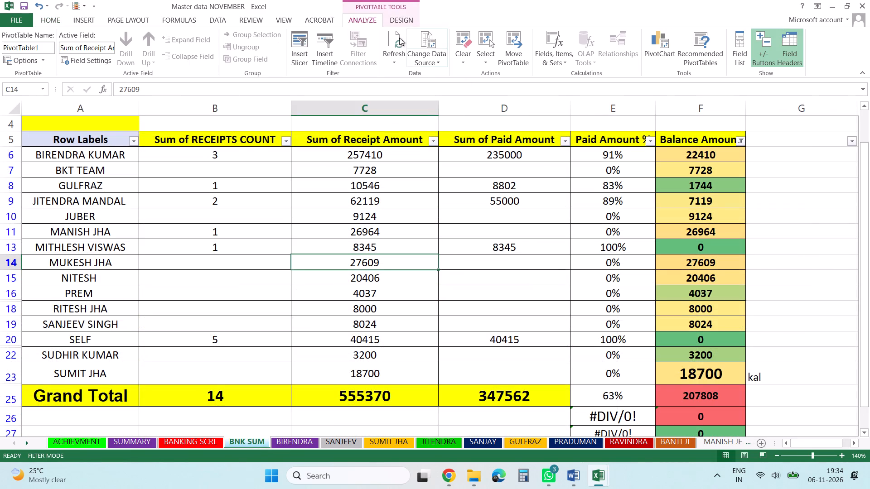
{"action": "left_click", "coordinate": [398, 37]}
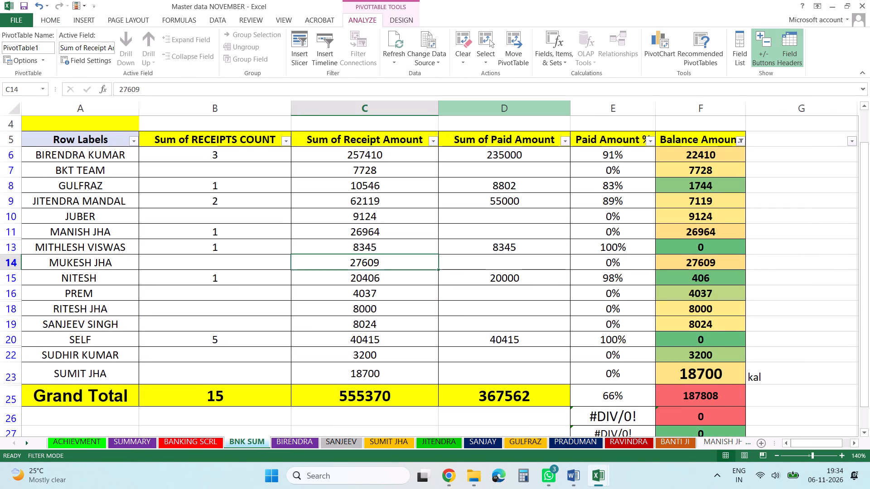
{"action": "left_click", "coordinate": [555, 267]}
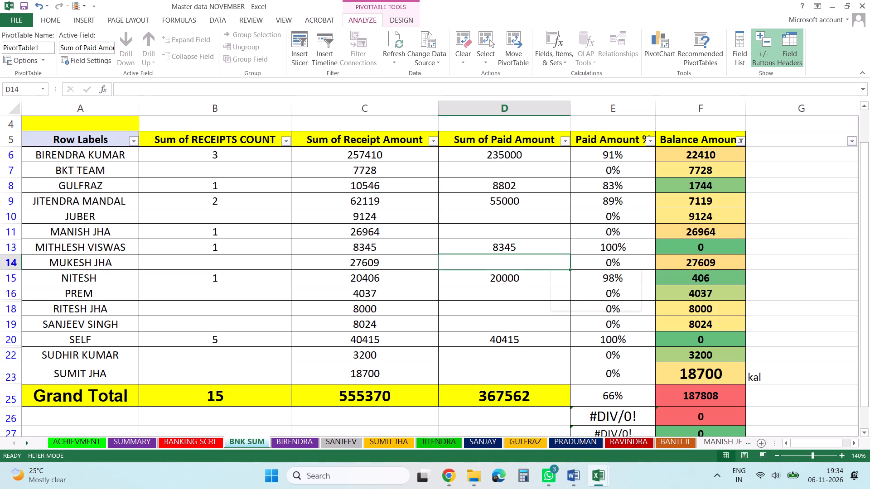
{"action": "left_click", "coordinate": [788, 307]}
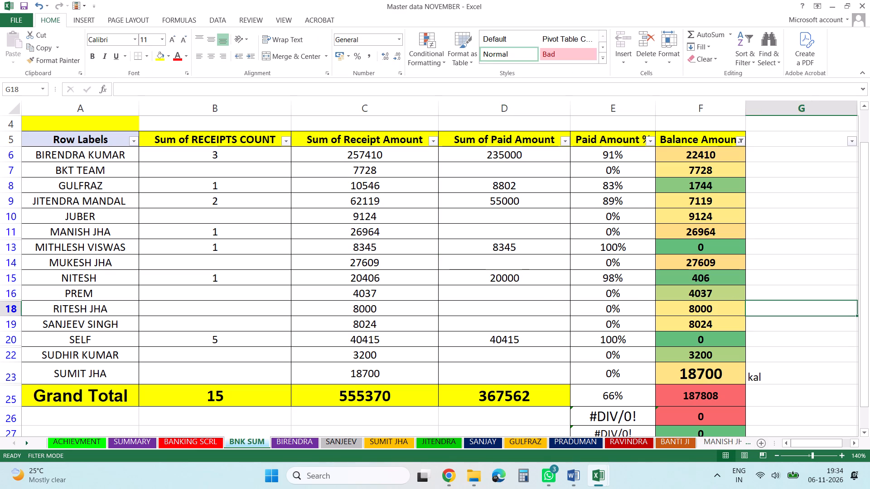
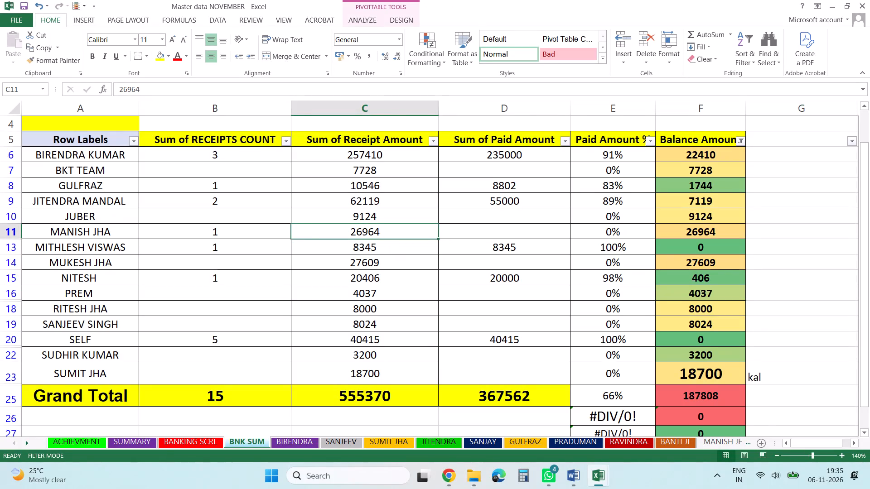
Save the Master data NOVEMBER workbook with the refreshed BNK SUM pivot.
{"action": "key", "text": "ctrl+s"}
{"action": "key", "text": "ctrl+s"}
{"action": "key", "text": "ctrl+s"}
{"action": "key", "text": "ctrl+s"}
{"action": "key", "text": "ctrl+s"}
{"action": "key", "text": "ctrl+s"}
{"action": "key", "text": "ctrl+s"}
{"action": "key", "text": "ctrl+s"}
{"action": "key", "text": "ctrl+s"}
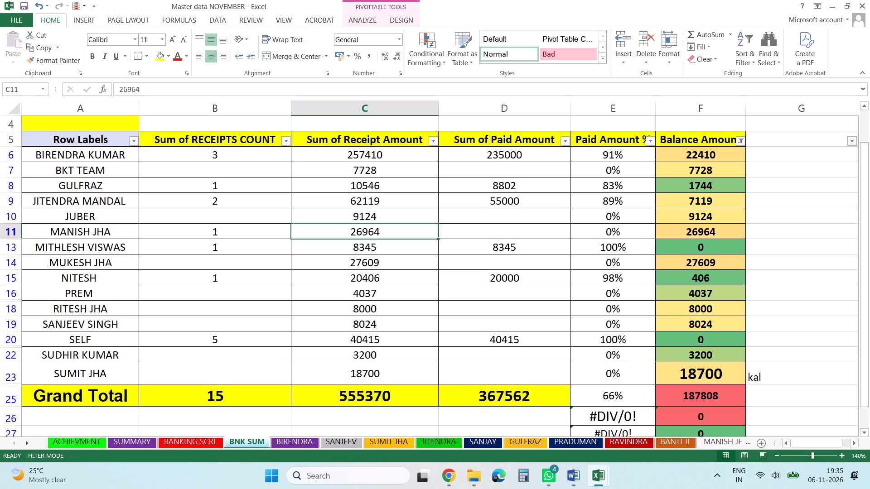
Check the November BANKING SCRL entries against the BANKING SCRL sheet in Master data OCTOBER, and return to Master data NOVEMBER.
{"action": "left_click", "coordinate": [193, 441]}
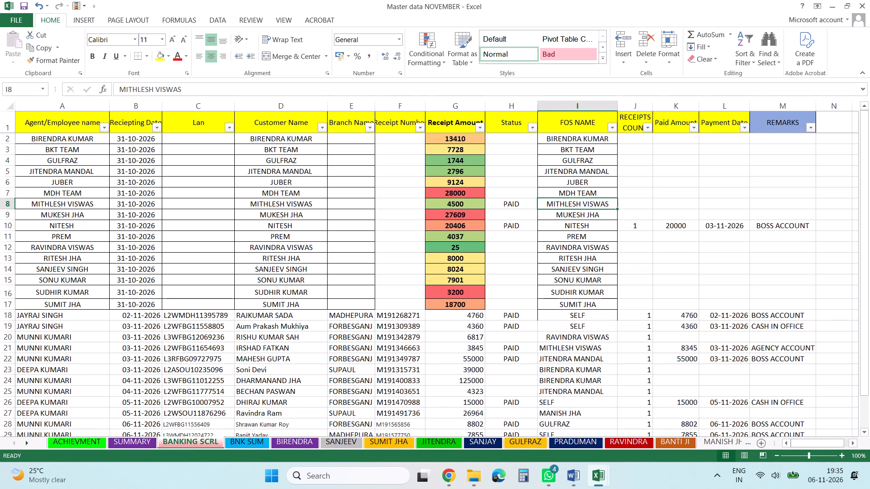
{"action": "key", "text": "alt+Tab"}
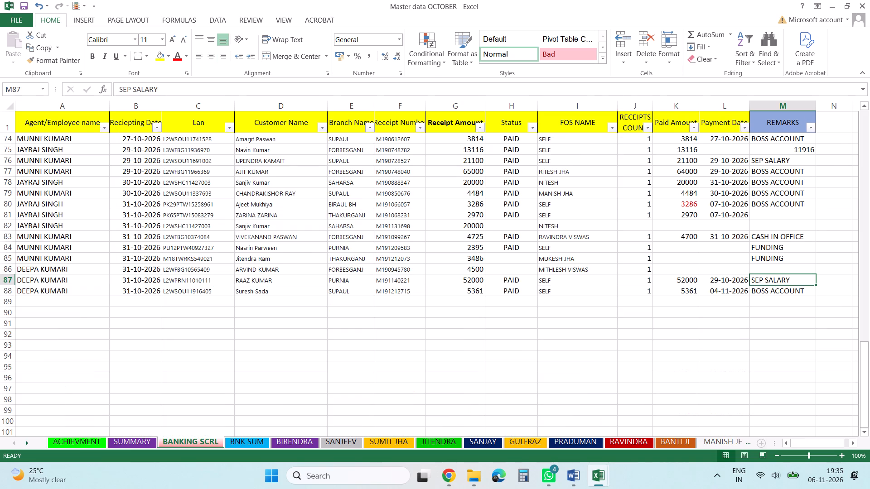
{"action": "scroll", "coordinate": [250, 230], "scroll_direction": "up", "scroll_amount": 4}
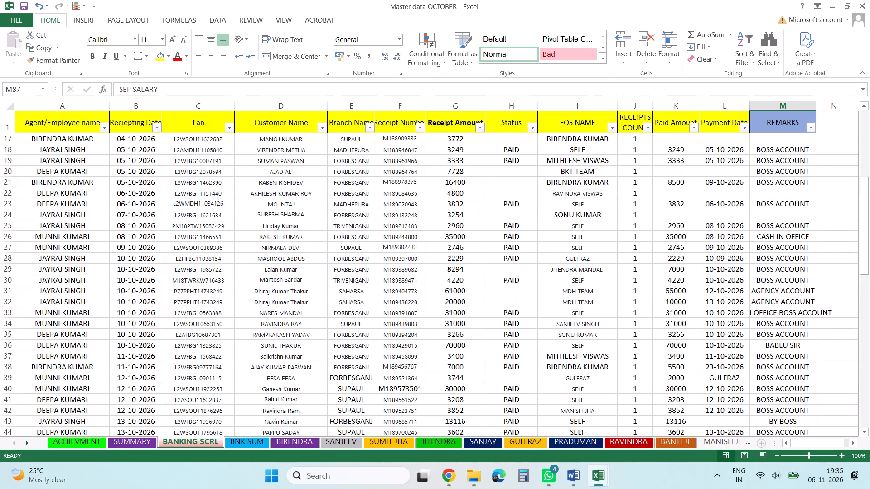
{"action": "scroll", "coordinate": [250, 230], "scroll_direction": "down", "scroll_amount": 2}
{"action": "key", "text": "alt+Tab"}
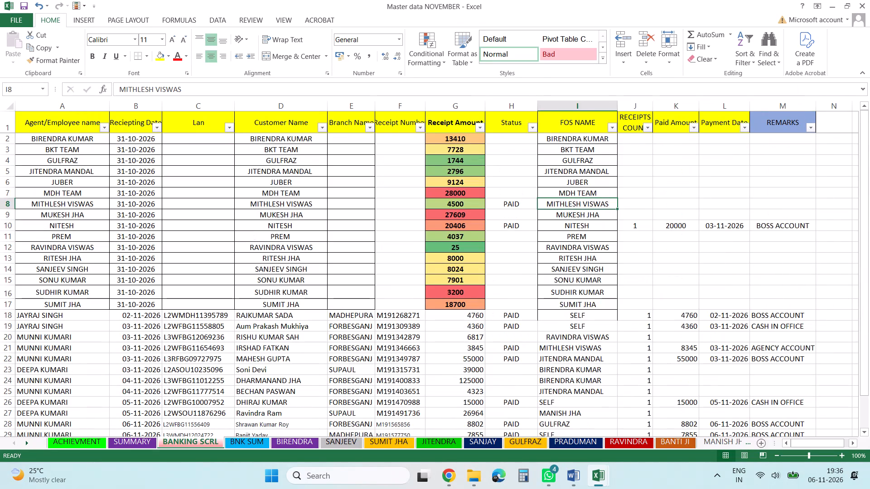
{"action": "scroll", "coordinate": [321, 267], "scroll_direction": "up", "scroll_amount": 1}
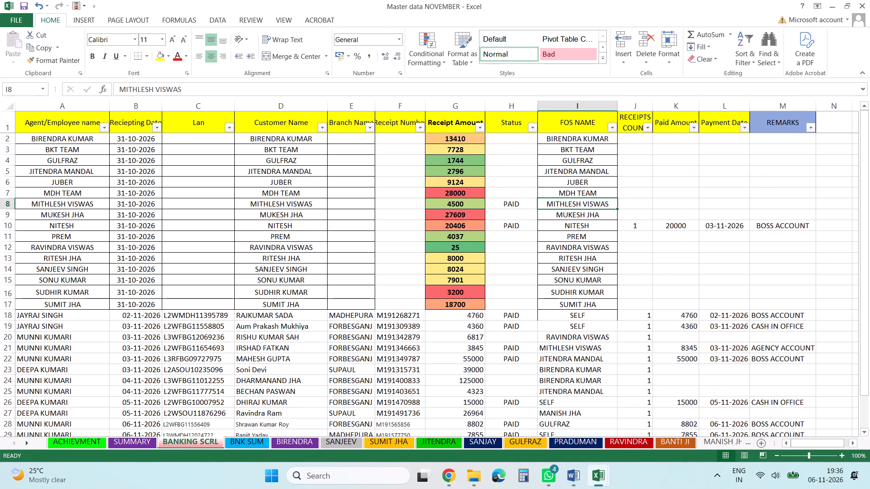
{"action": "scroll", "coordinate": [392, 277], "scroll_direction": "up", "scroll_amount": 1}
Go through the BNK SUM pivot's row labels one by one, from the first FOS name down to the last.
{"action": "left_click", "coordinate": [251, 441]}
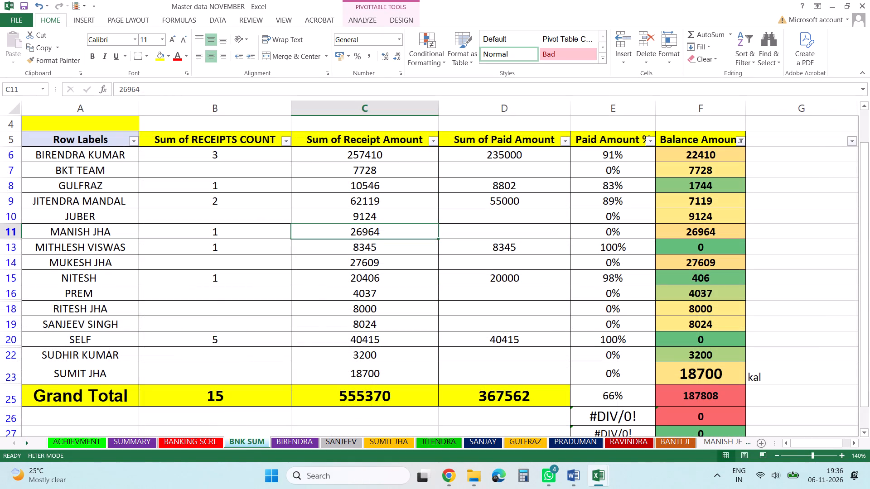
{"action": "left_click", "coordinate": [89, 154]}
{"action": "key", "text": "Down"}
{"action": "key", "text": "Down"}
{"action": "key", "text": "Down"}
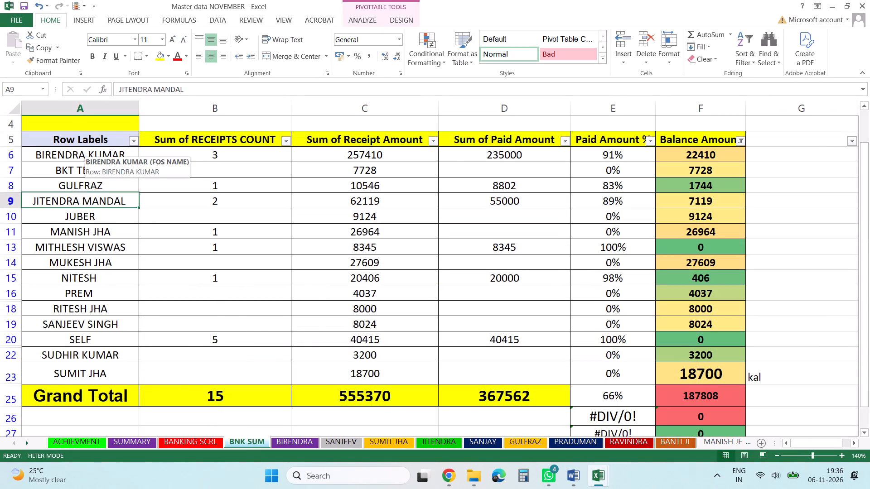
{"action": "key", "text": "Down"}
{"action": "key", "text": "Down"}
{"action": "key", "text": "Down"}
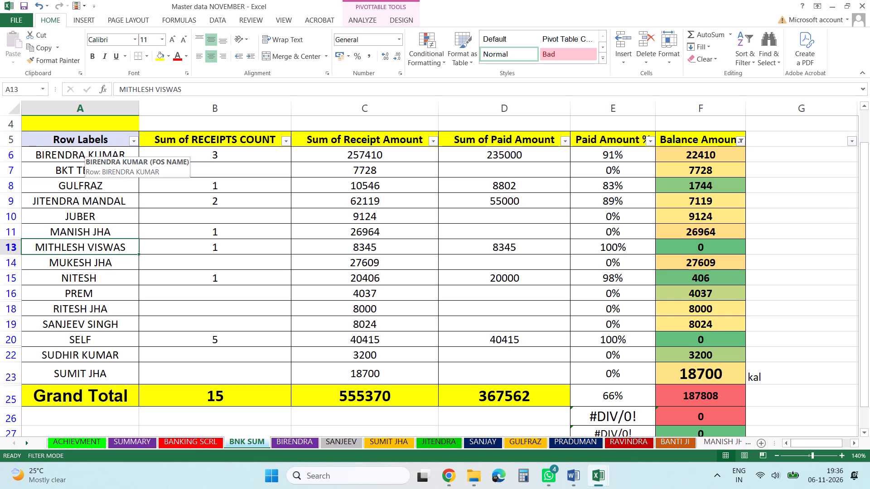
{"action": "key", "text": "Down"}
{"action": "key", "text": "Down"}
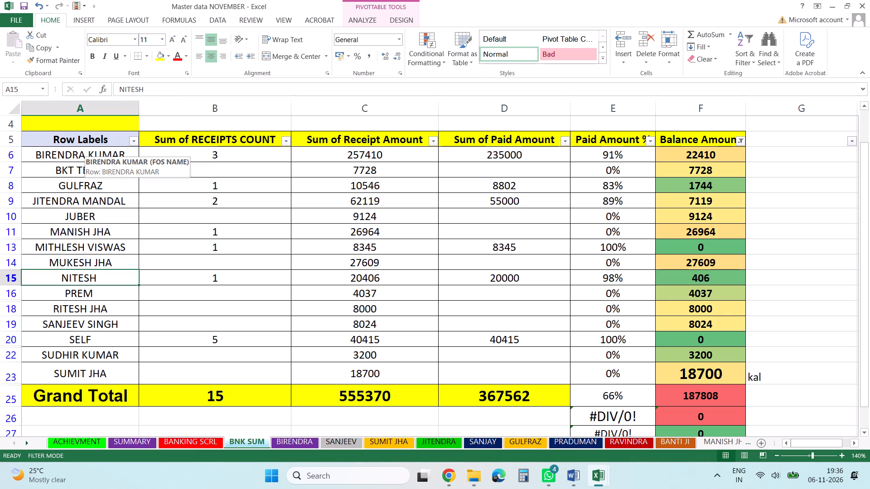
{"action": "key", "text": "Down"}
{"action": "key", "text": "Down"}
{"action": "key", "text": "Down"}
{"action": "key", "text": "Down"}
{"action": "key", "text": "Down"}
{"action": "key", "text": "Down"}
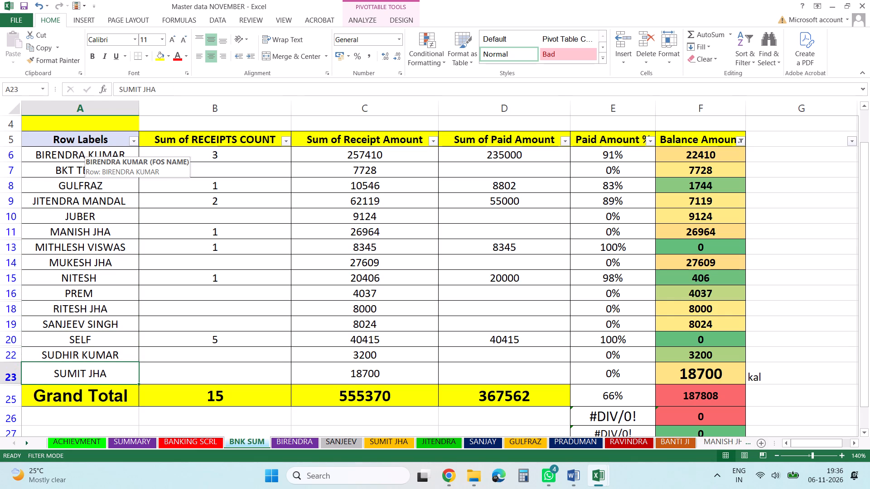
Update the Balance Amount filter in BNK SUM to also include 406, 6842, 7119, 22410 and 26964, leaving 0 excluded.
{"action": "left_click", "coordinate": [740, 141]}
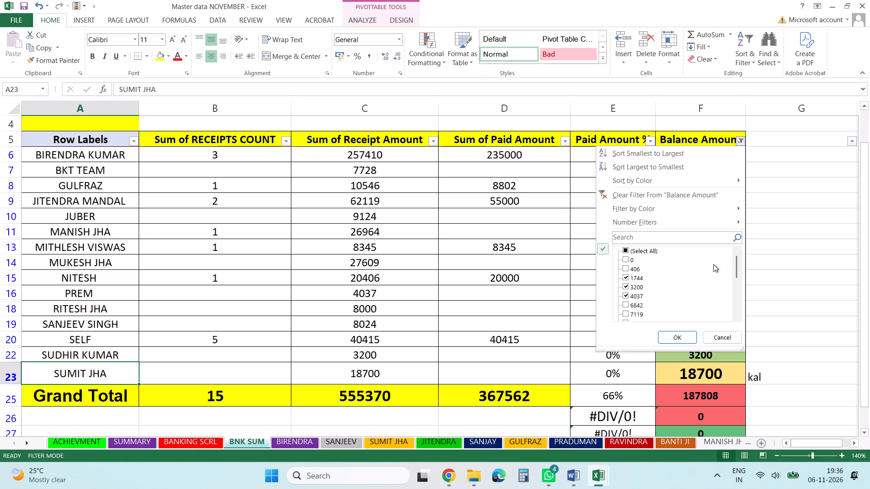
{"action": "left_click", "coordinate": [634, 270]}
{"action": "left_click_drag", "start_coordinate": [736, 270], "coordinate": [735, 277]}
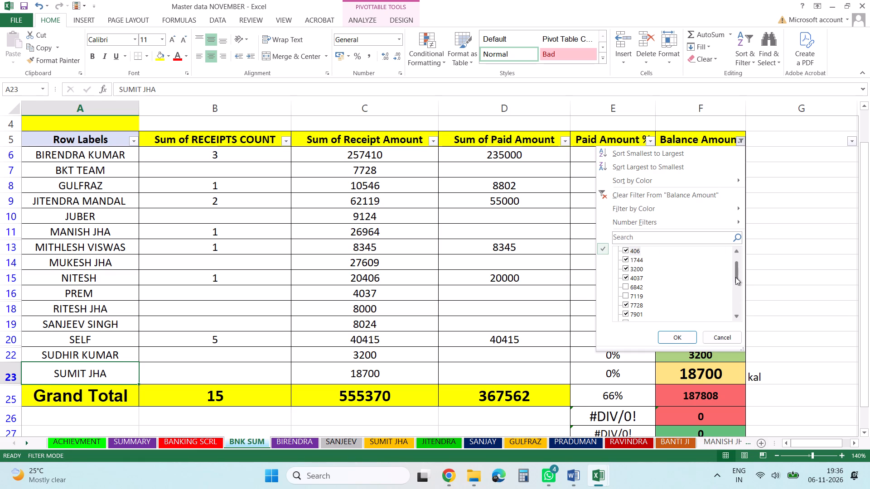
{"action": "left_click", "coordinate": [628, 286]}
{"action": "left_click", "coordinate": [628, 292]}
{"action": "left_click_drag", "start_coordinate": [735, 270], "coordinate": [735, 279]}
{"action": "left_click_drag", "start_coordinate": [735, 279], "coordinate": [734, 296]}
{"action": "left_click", "coordinate": [632, 279]}
{"action": "left_click", "coordinate": [633, 286]}
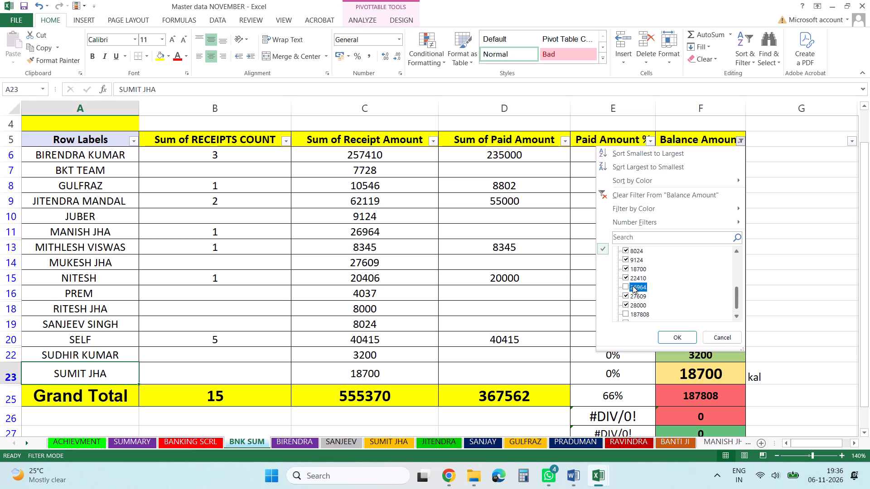
{"action": "left_click", "coordinate": [738, 299]}
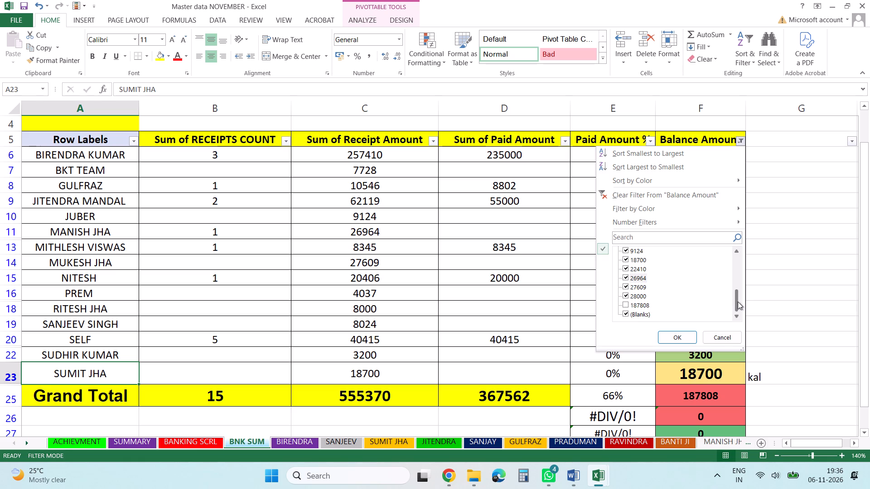
{"action": "left_click", "coordinate": [682, 340]}
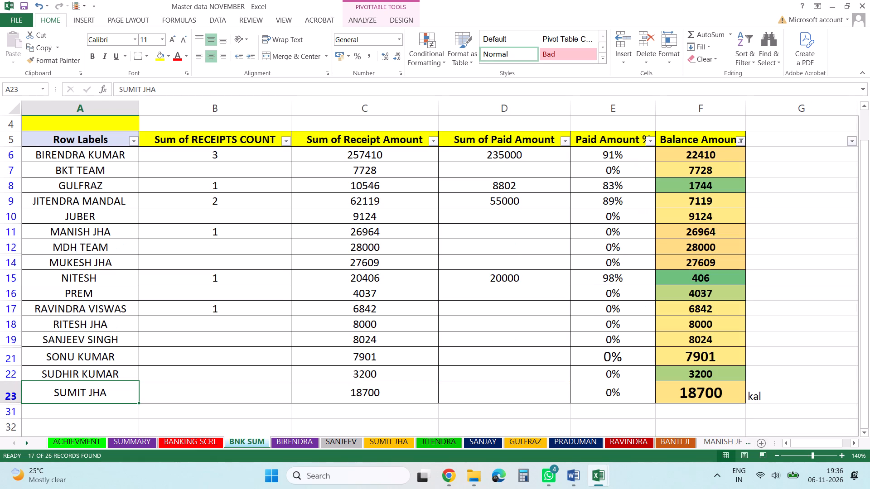
Add the Grand Total's balance, 187808, to the values included in the Balance Amount filter.
{"action": "scroll", "coordinate": [682, 340], "scroll_direction": "down", "scroll_amount": 1}
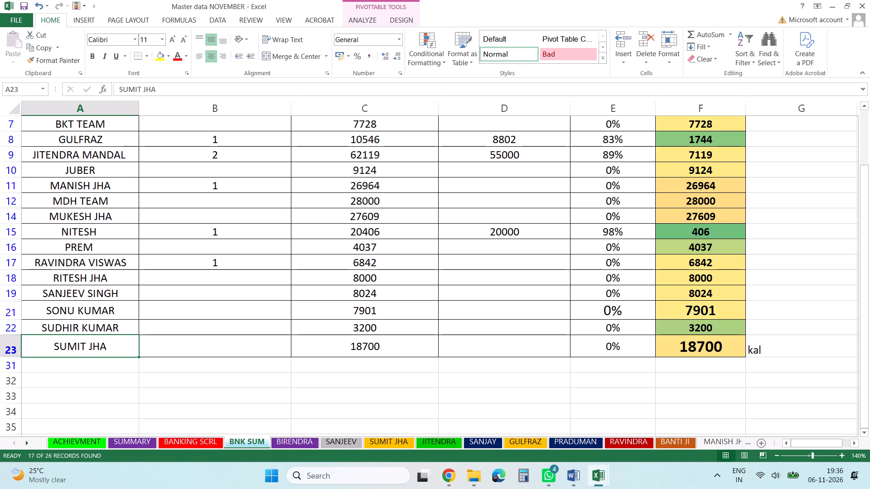
{"action": "left_click", "coordinate": [689, 288]}
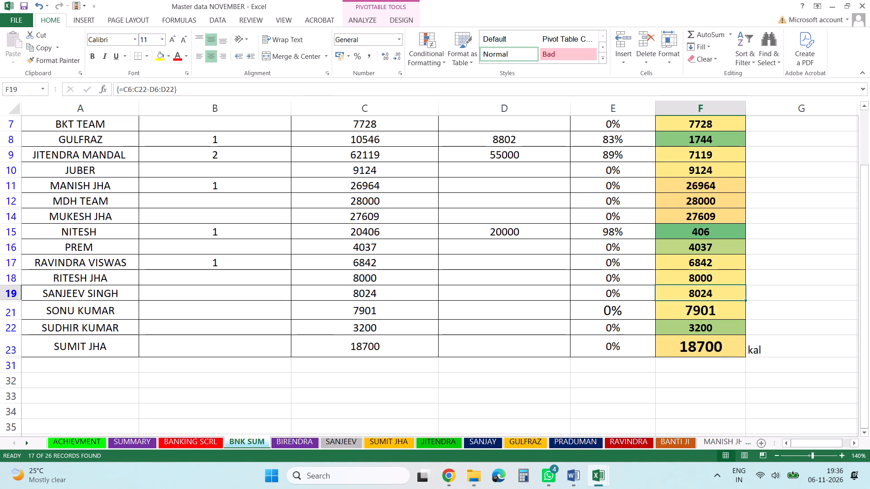
{"action": "scroll", "coordinate": [689, 288], "scroll_direction": "up", "scroll_amount": 2}
{"action": "left_click", "coordinate": [742, 187]}
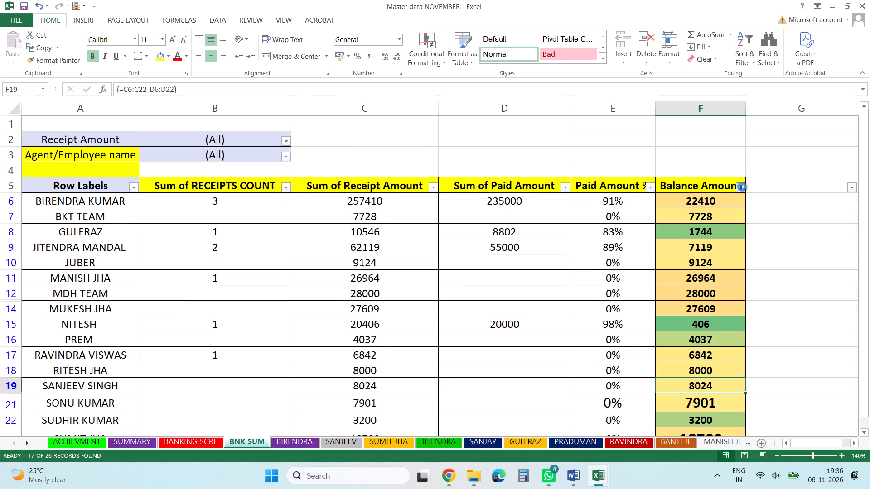
{"action": "left_click_drag", "start_coordinate": [736, 315], "coordinate": [737, 352]}
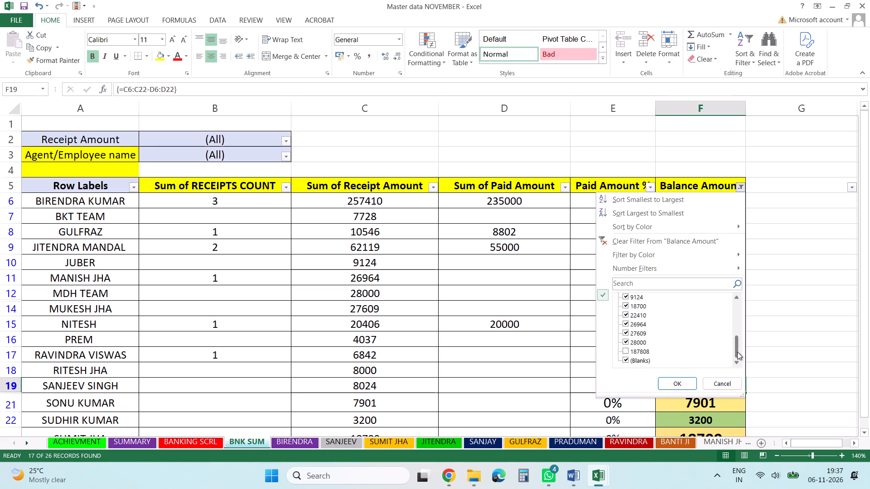
{"action": "left_click", "coordinate": [639, 351]}
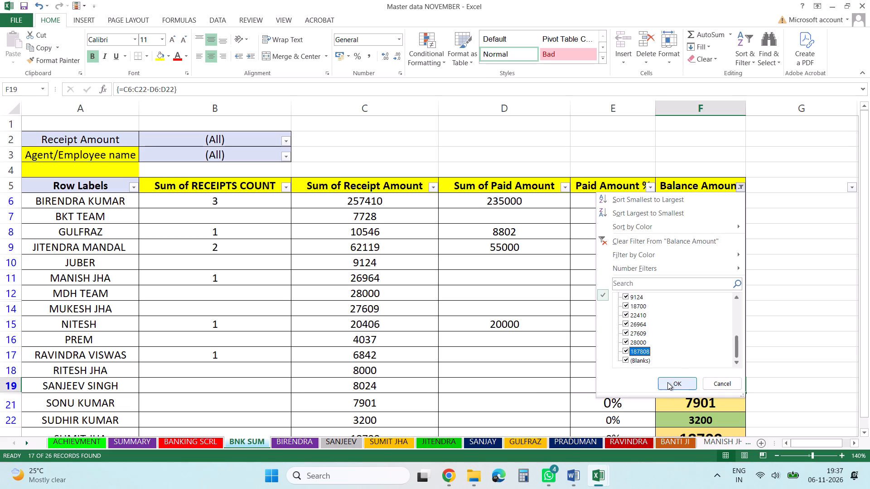
{"action": "left_click", "coordinate": [668, 382]}
Review the filtered BNK SUM table from the header row down to the Grand Total.
{"action": "scroll", "coordinate": [668, 382], "scroll_direction": "down", "scroll_amount": 2}
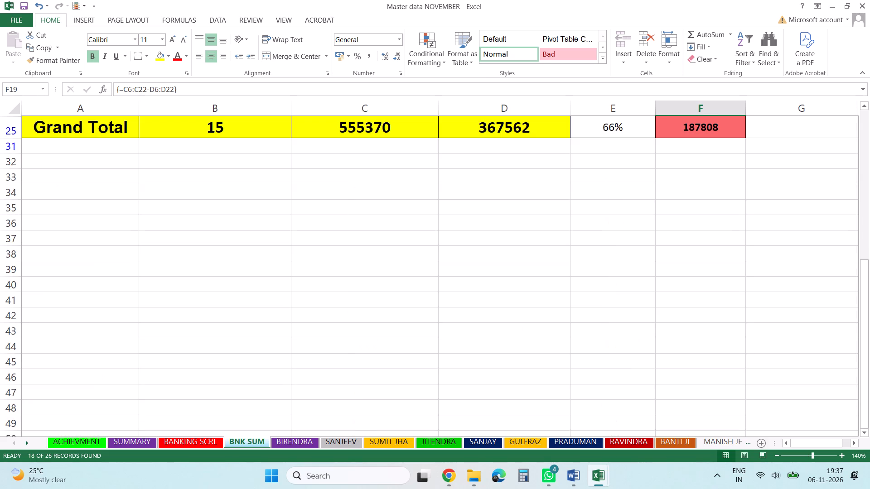
{"action": "scroll", "coordinate": [668, 382], "scroll_direction": "up", "scroll_amount": 3}
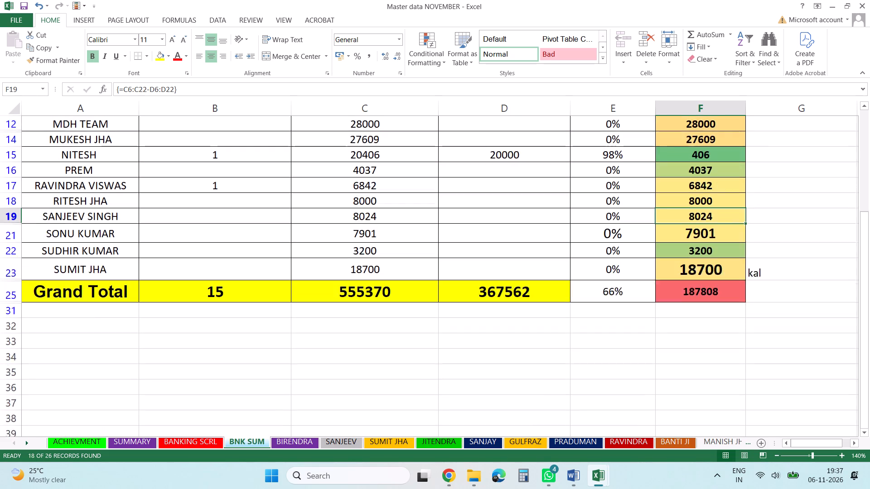
{"action": "scroll", "coordinate": [668, 382], "scroll_direction": "up", "scroll_amount": 1}
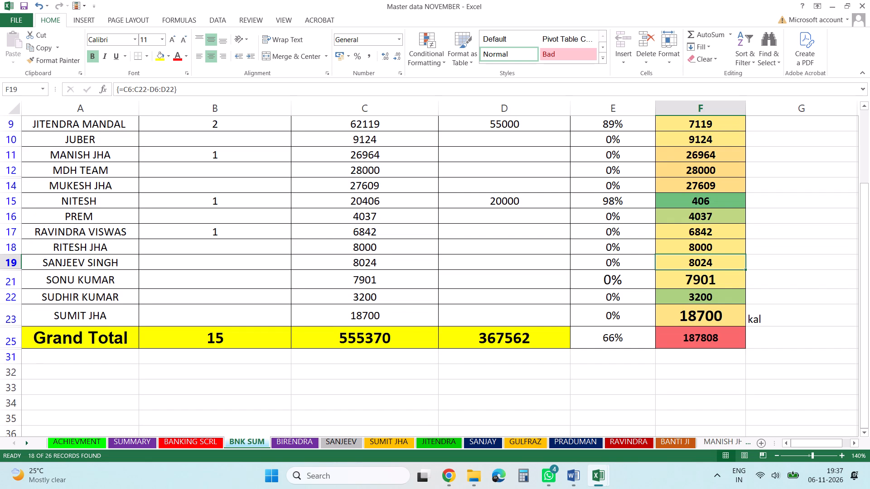
{"action": "scroll", "coordinate": [668, 382], "scroll_direction": "up", "scroll_amount": 1}
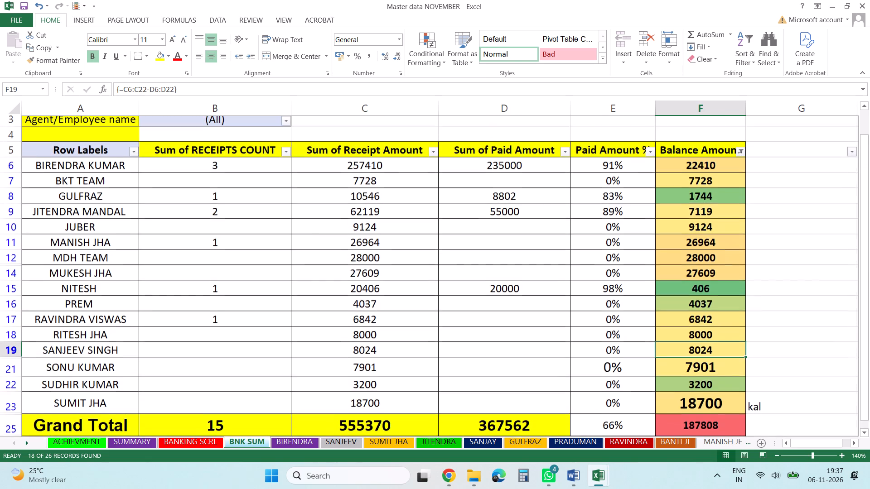
{"action": "scroll", "coordinate": [668, 382], "scroll_direction": "down", "scroll_amount": 1}
{"action": "scroll", "coordinate": [668, 382], "scroll_direction": "up", "scroll_amount": 1}
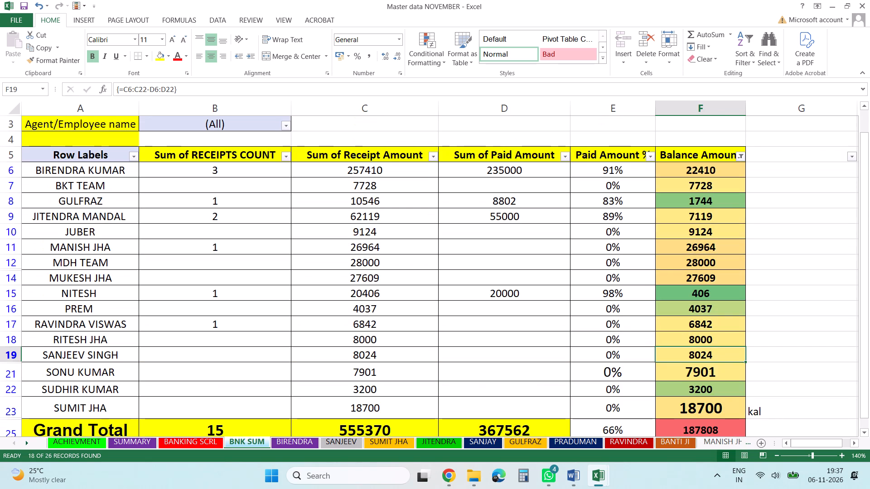
{"action": "scroll", "coordinate": [668, 382], "scroll_direction": "down", "scroll_amount": 2}
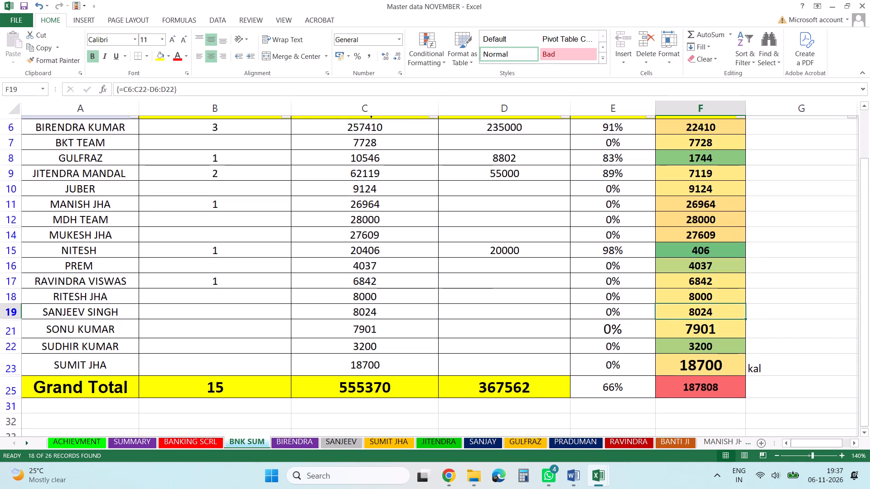
{"action": "scroll", "coordinate": [668, 382], "scroll_direction": "down", "scroll_amount": 1}
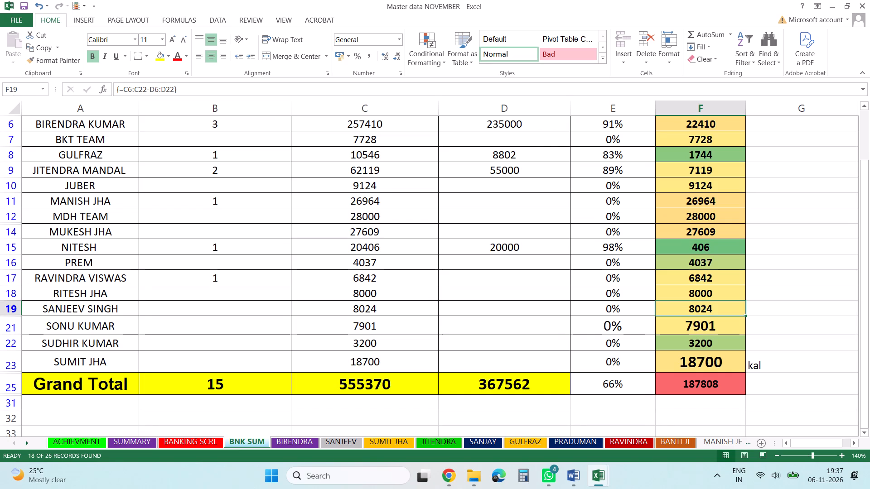